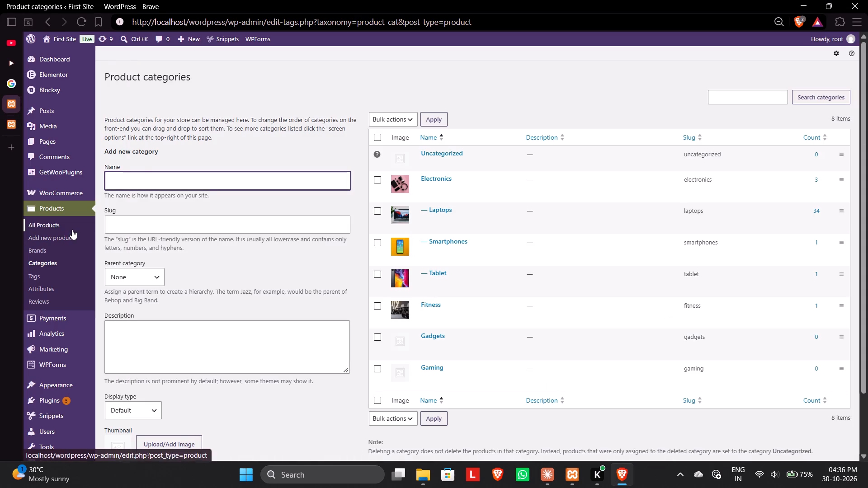
pyautogui.click(71, 235)
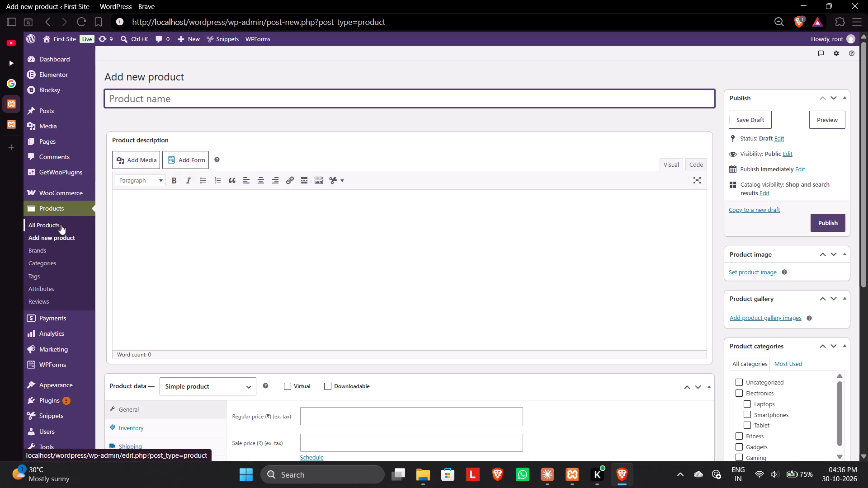
pyautogui.scroll(6, 168, 130)
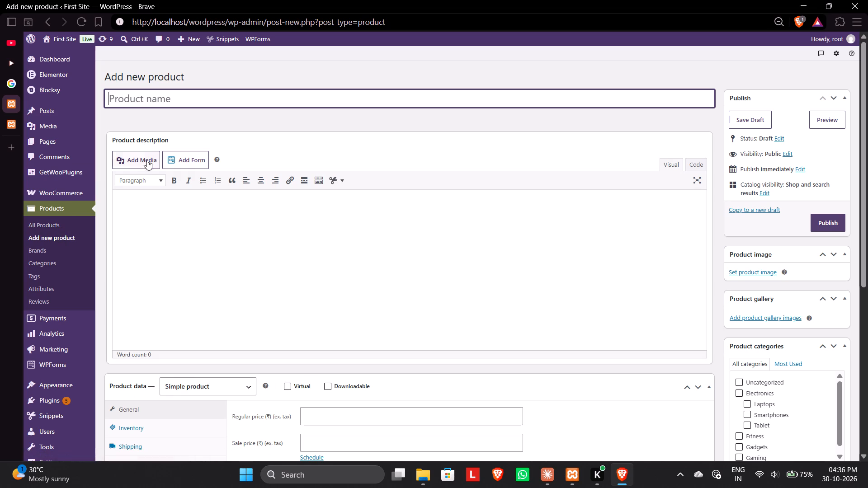
pyautogui.click(63, 225)
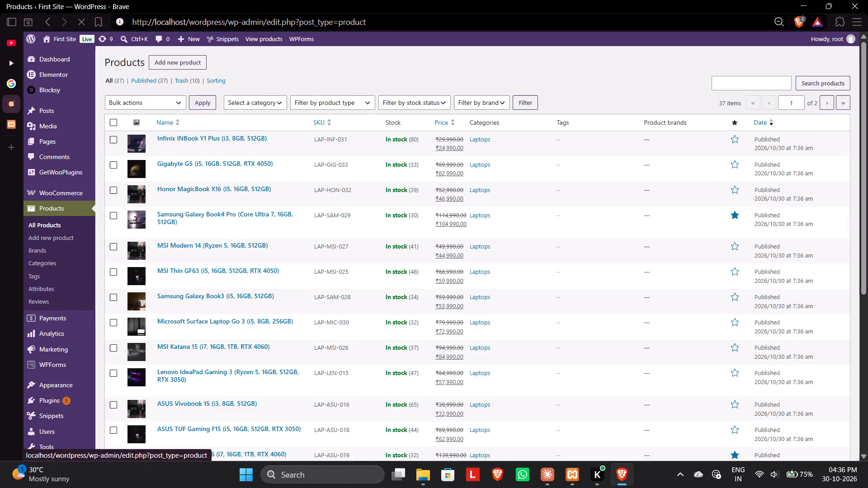
pyautogui.click(228, 75)
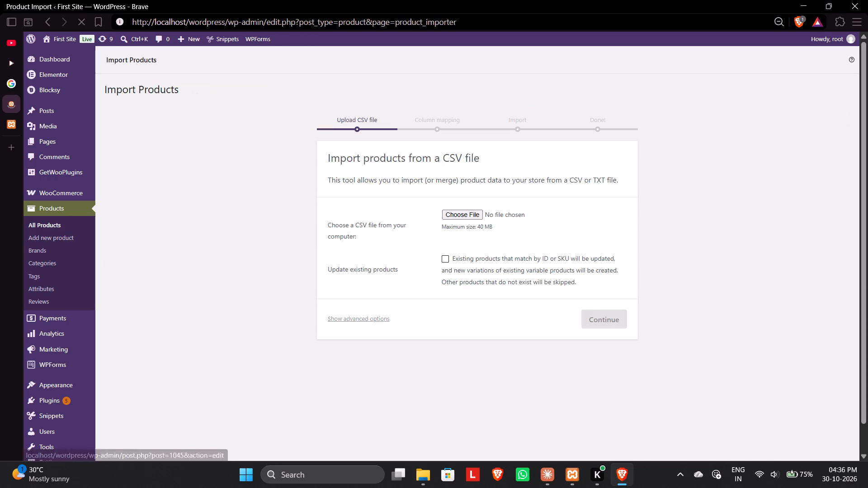
# Upload smartphones.csv to the product importer and continue to column mapping.
pyautogui.click(464, 215)
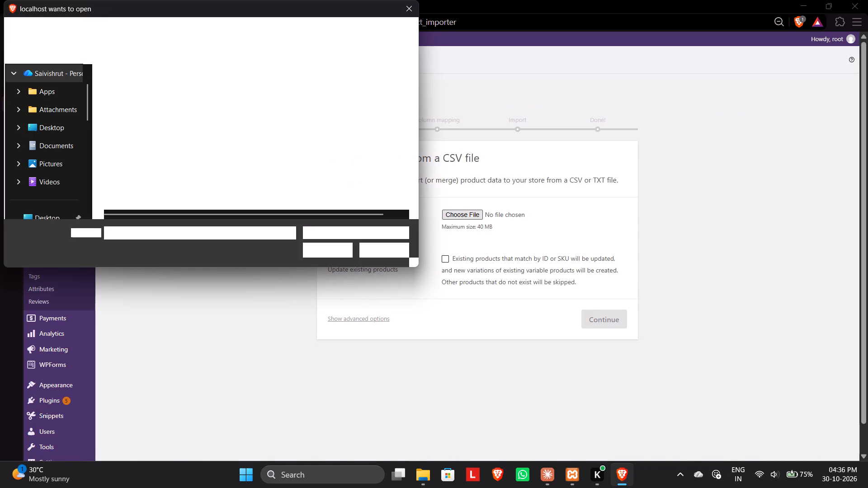
pyautogui.doubleClick(186, 122)
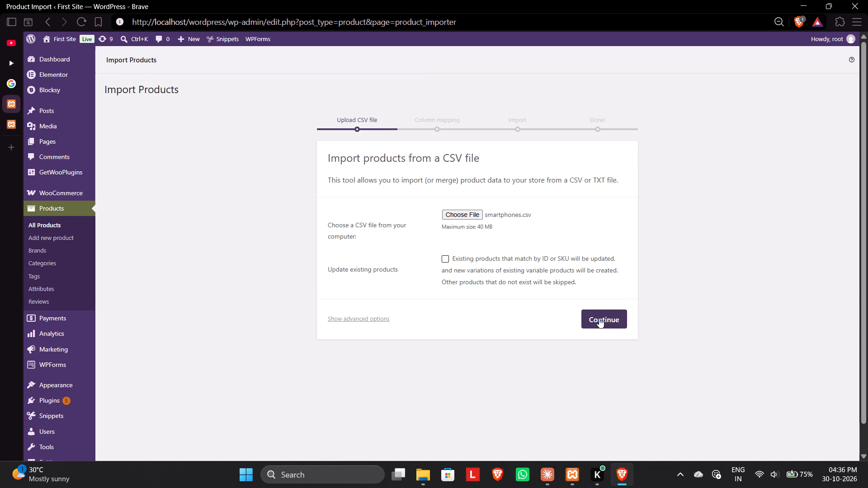
pyautogui.click(599, 318)
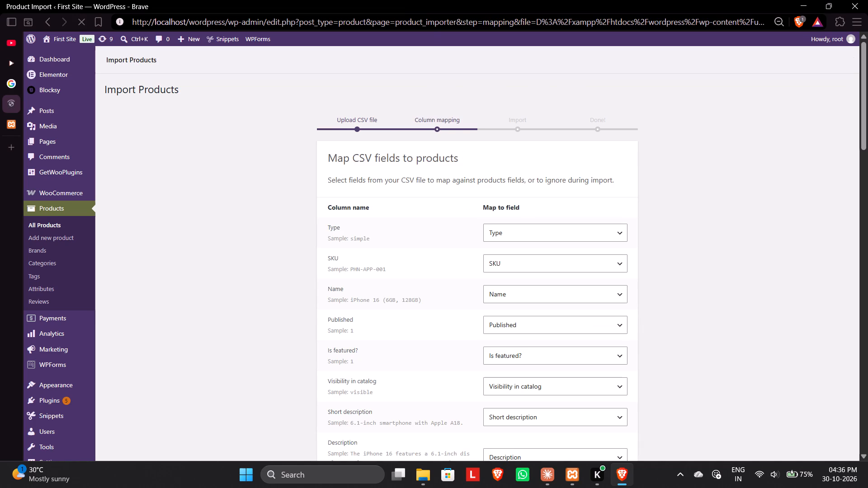
# Review how the CSV columns, including stock, prices, categories, images and attributes, are mapped to the product fields.
pyautogui.scroll(-5, 370, 294)
pyautogui.scroll(-4, 313, 297)
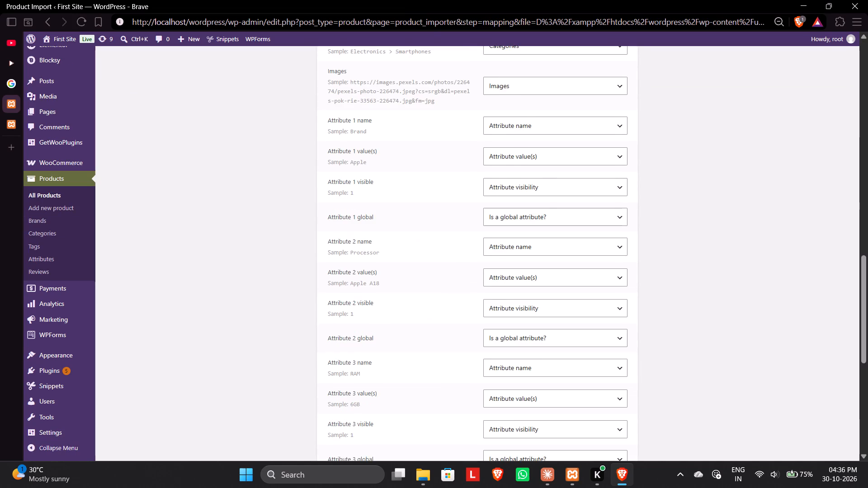
pyautogui.scroll(-3, 304, 274)
pyautogui.scroll(10, 304, 274)
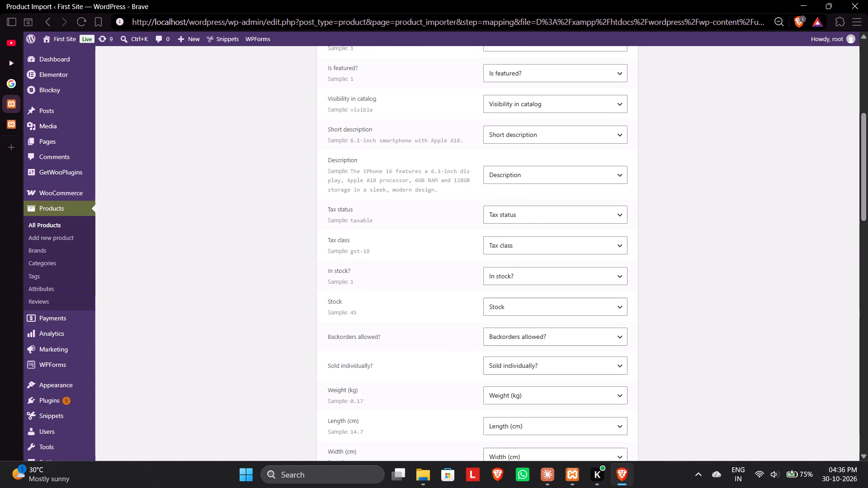
pyautogui.scroll(2, 304, 274)
pyautogui.scroll(-5, 304, 274)
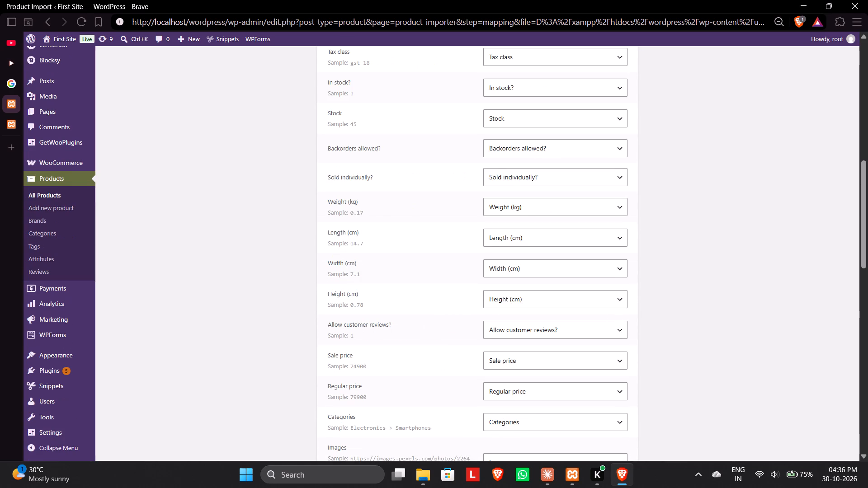
pyautogui.scroll(-2, 304, 274)
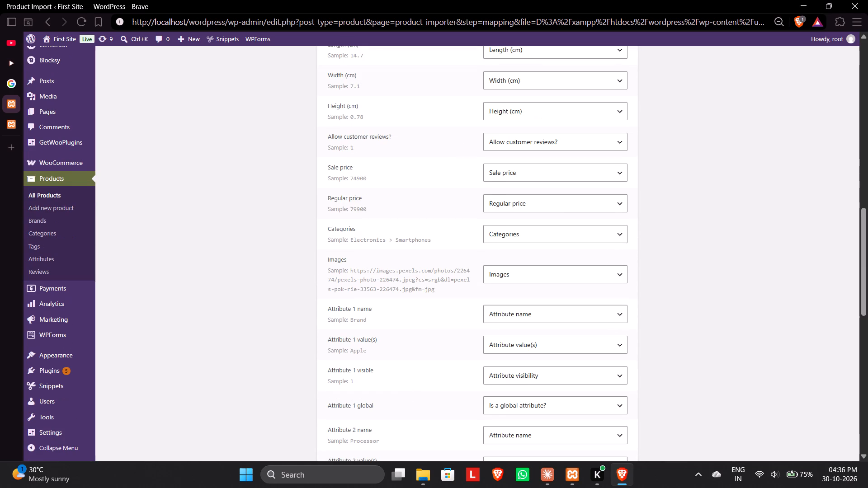
pyautogui.scroll(3, 304, 274)
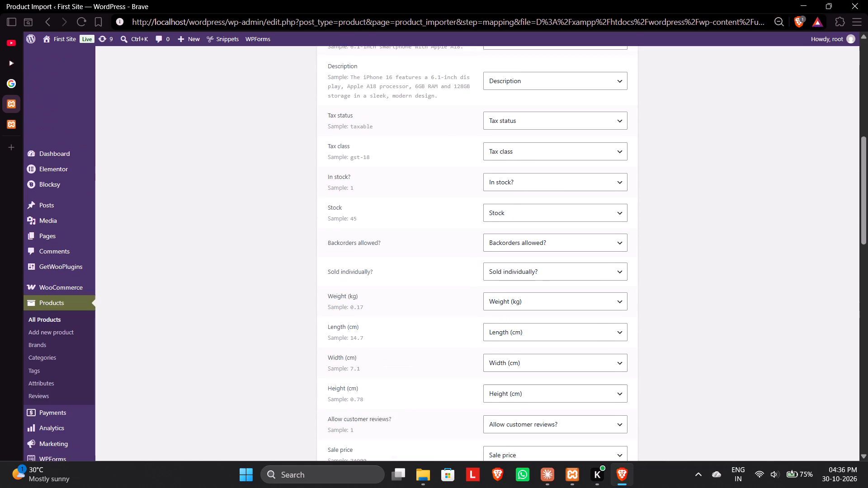
pyautogui.scroll(4, 304, 274)
# Run the importer for the smartphone products with the suggested column mapping.
pyautogui.scroll(-6, 304, 274)
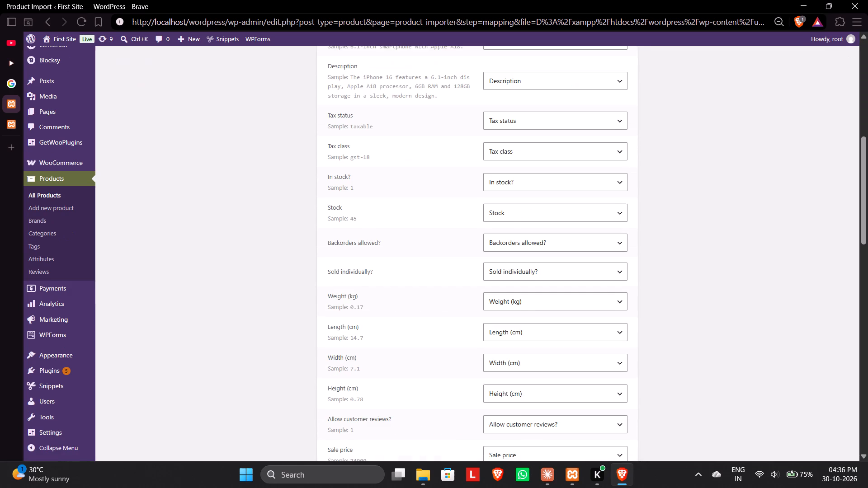
pyautogui.scroll(-8, 304, 274)
pyautogui.click(595, 388)
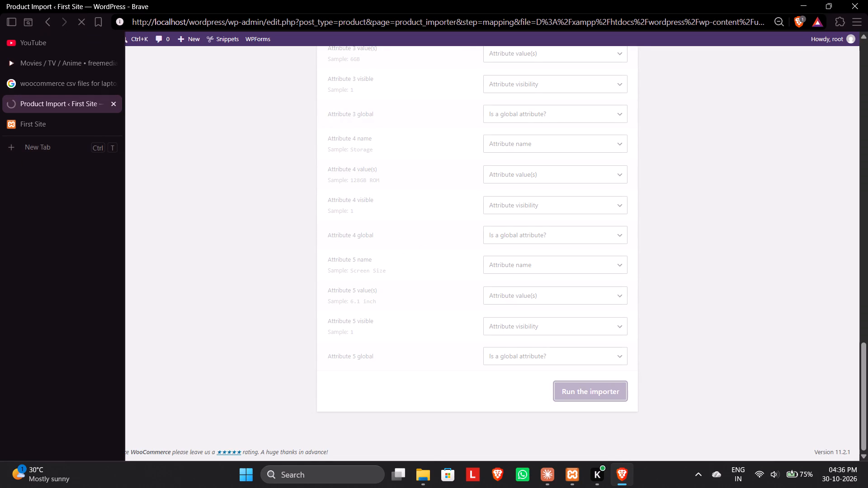
# Close the browser tab holding the Google search for WooCommerce laptop CSV files.
pyautogui.middleClick(62, 81)
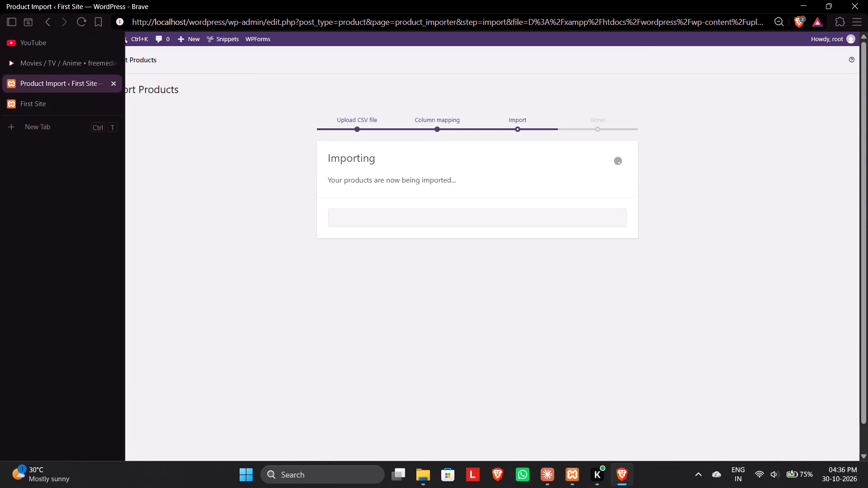
# Search YouTube for "how to edit a page in wordpress using elementor" and browse the results.
pyautogui.click(64, 49)
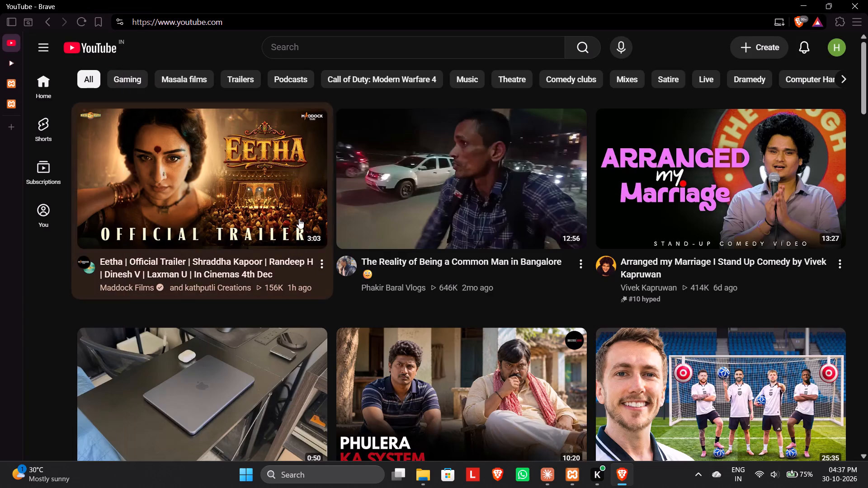
pyautogui.click(378, 48)
pyautogui.write('how to edit a wewb')
pyautogui.press('BackSpace')
pyautogui.press('BackSpace')
pyautogui.press('BackSpace')
pyautogui.press('BackSpace')
pyautogui.write('page in wordpress using elemenet')
pyautogui.press('BackSpace')
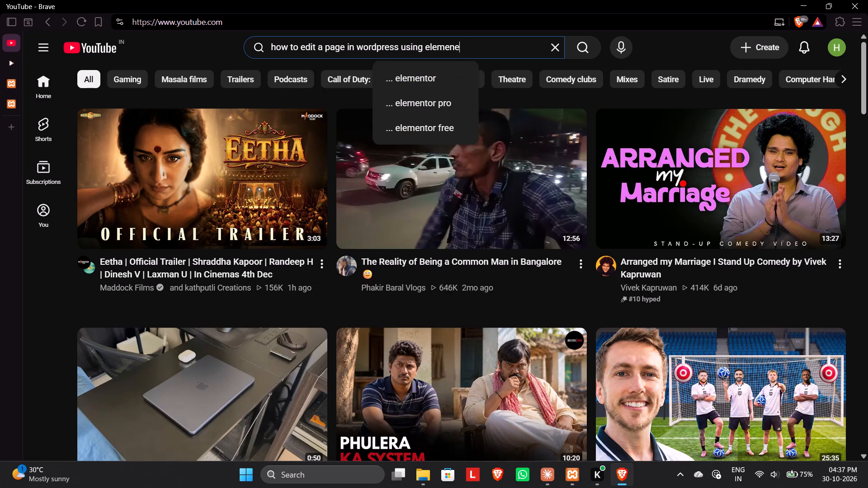
pyautogui.press('BackSpace')
pyautogui.write('tor')
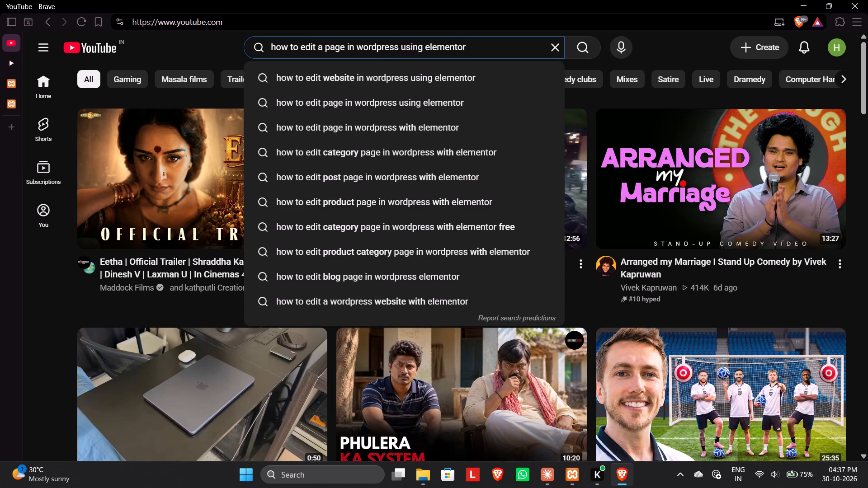
pyautogui.press('Return')
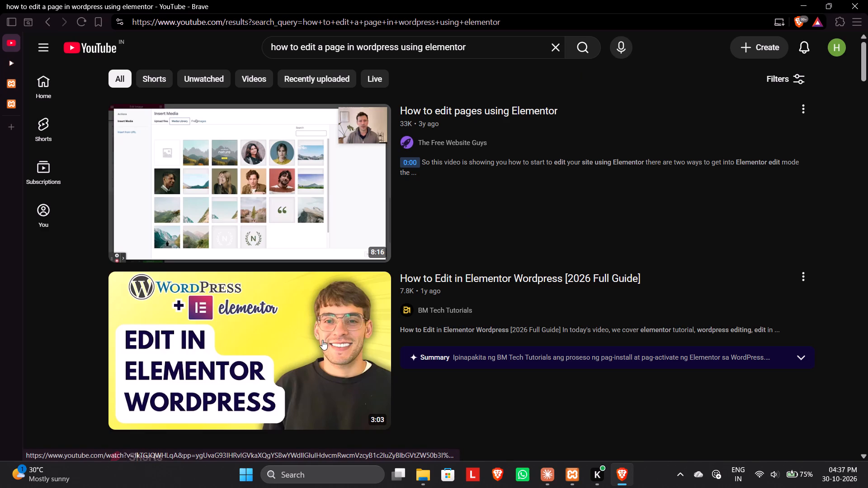
pyautogui.scroll(-2, 180, 204)
pyautogui.scroll(-1, 120, 250)
pyautogui.scroll(-1, 107, 328)
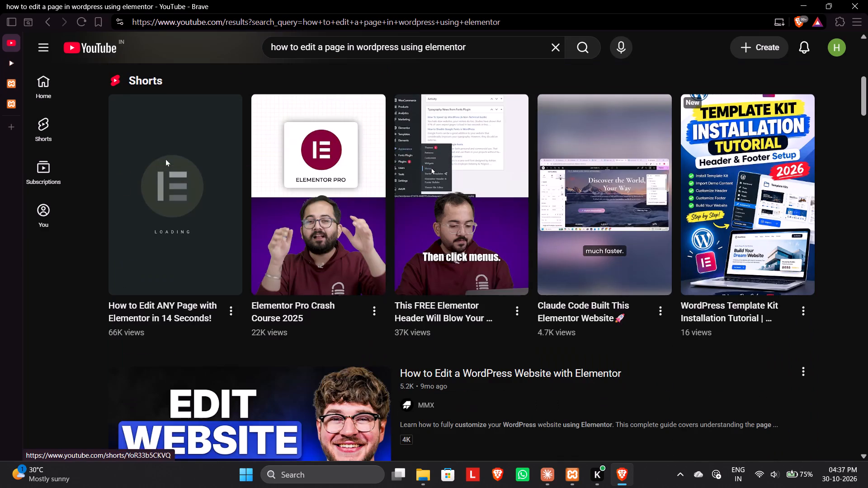
# Check the progress of the product import.
pyautogui.click(42, 91)
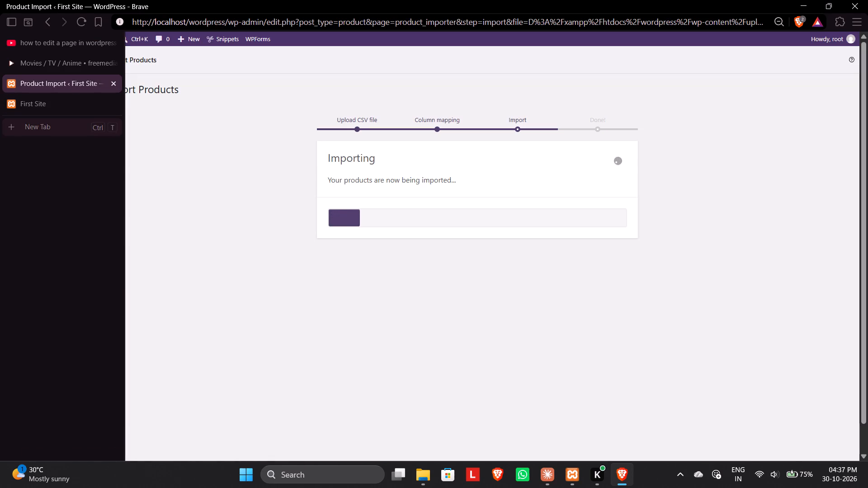
# Open Google Classroom (classroom.google.com) in a new browser tab.
pyautogui.click(41, 130)
pyautogui.click(235, 26)
pyautogui.write('class')
pyautogui.press('Return')
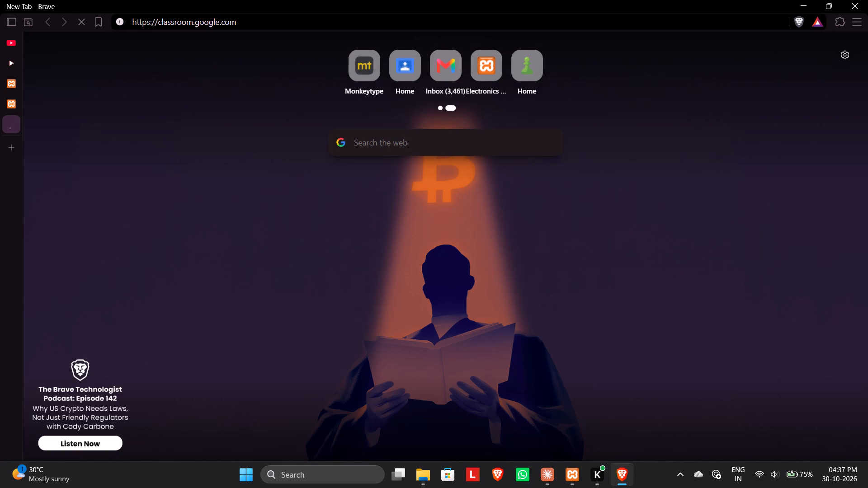
pyautogui.click(55, 86)
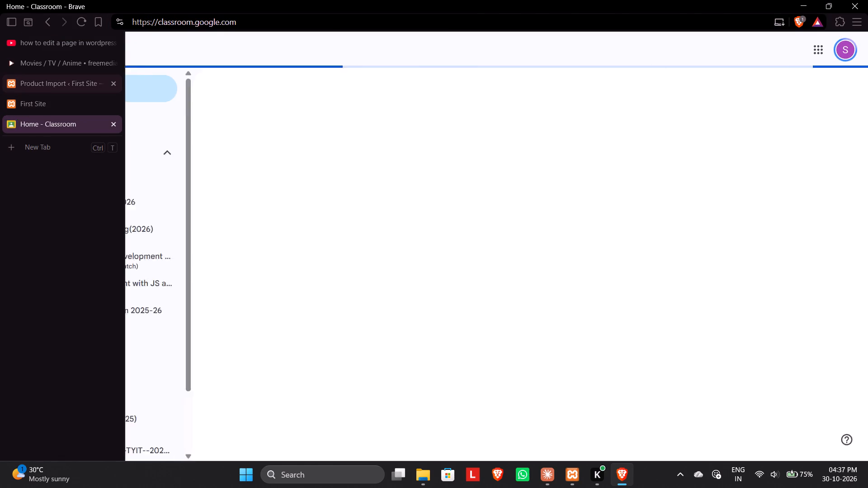
pyautogui.click(56, 134)
pyautogui.click(66, 120)
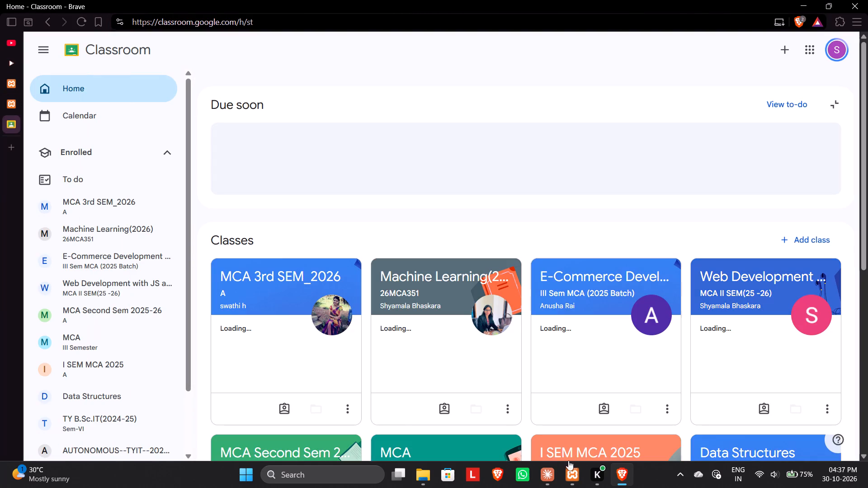
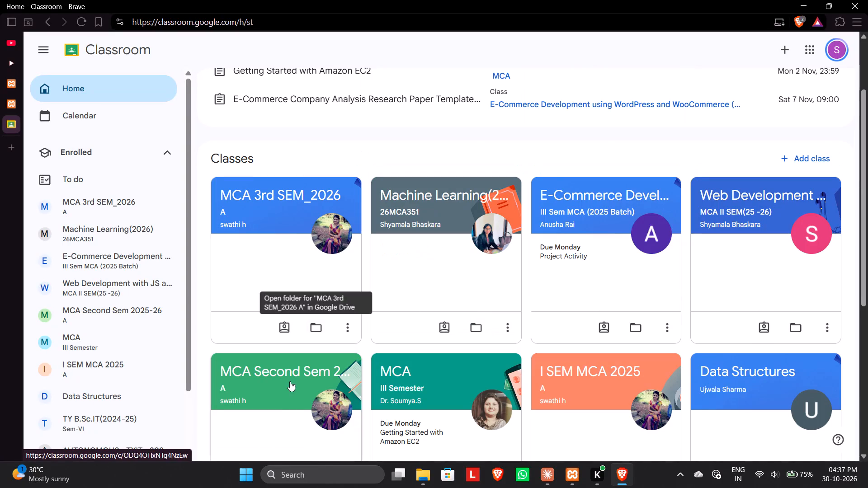
# Open the Project Activity PDF from its assignment in the E-Commerce Development using WordPress and WooCommerce class.
pyautogui.click(613, 190)
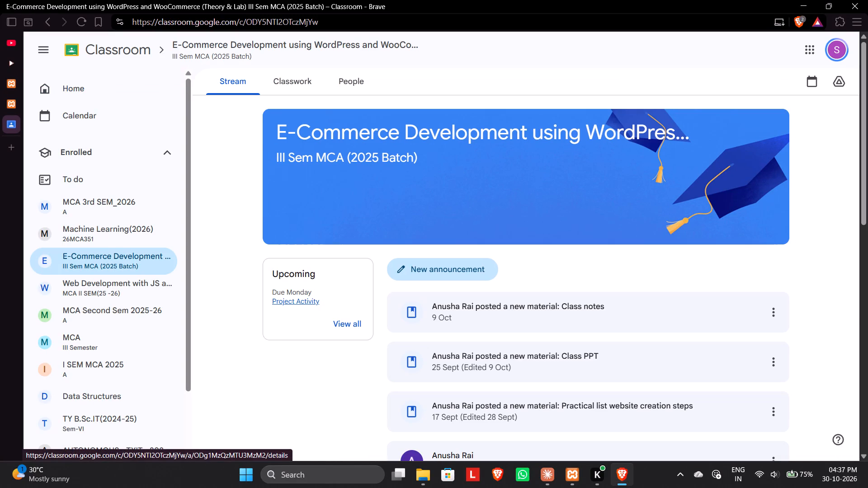
pyautogui.scroll(-1, 511, 296)
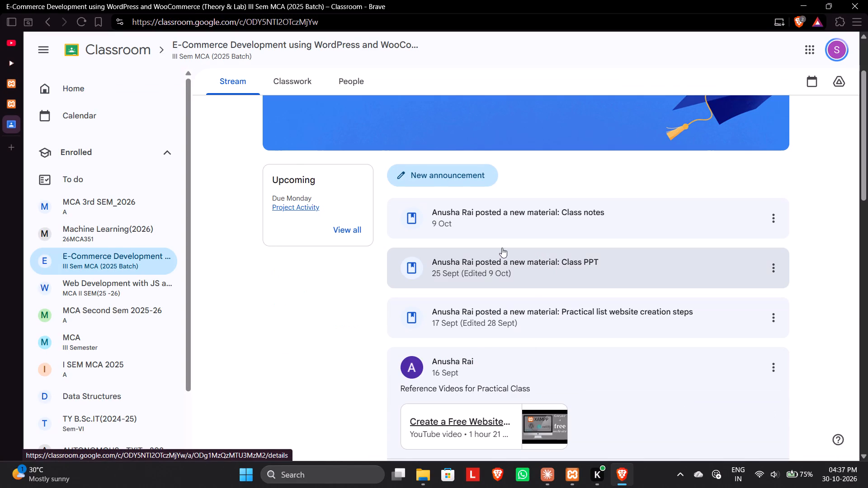
pyautogui.scroll(-5, 585, 258)
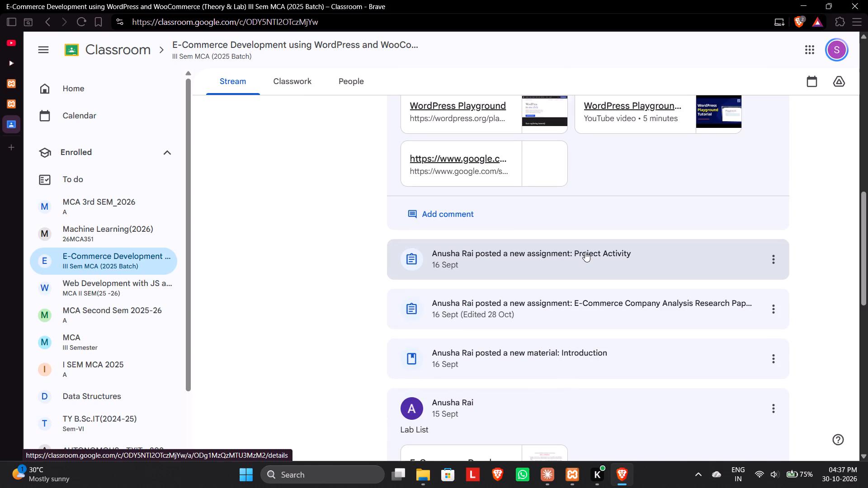
pyautogui.click(585, 252)
pyautogui.click(281, 203)
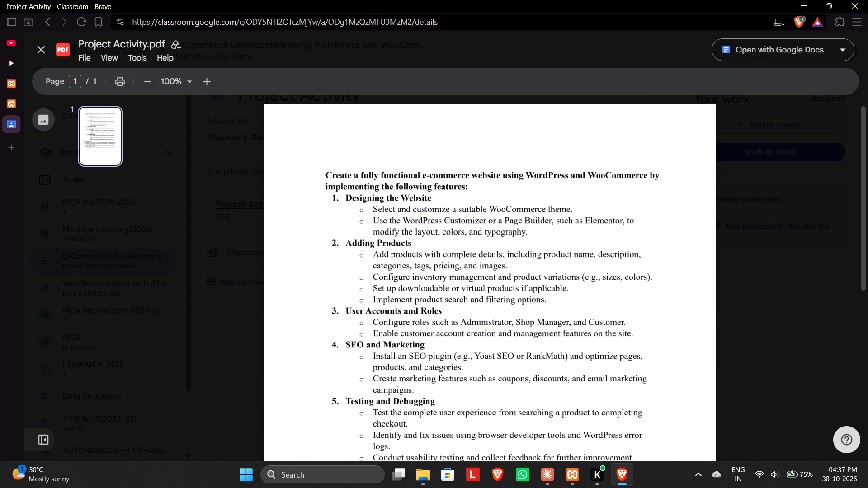
# Read the project requirements in the PDF, focusing on the SEO and Marketing and the Testing and Debugging sections.
pyautogui.scroll(-1, 633, 293)
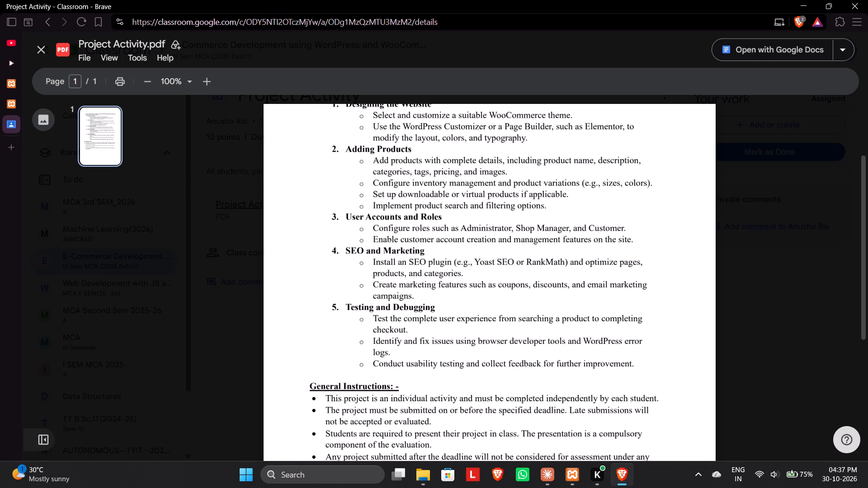
pyautogui.scroll(-1, 482, 265)
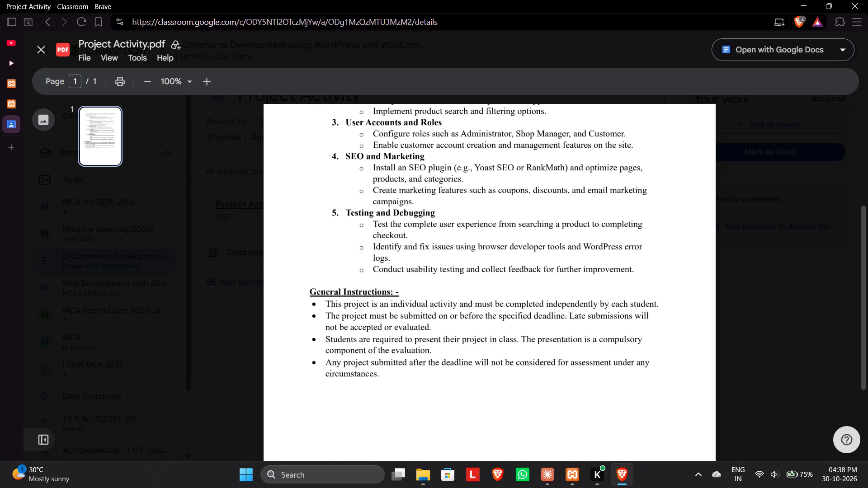
pyautogui.scroll(1, 482, 265)
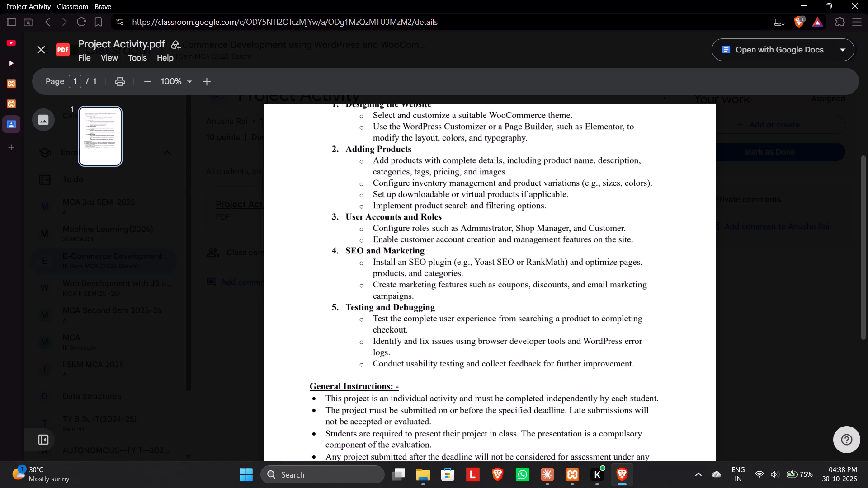
pyautogui.moveTo(374, 319); pyautogui.dragTo(409, 330)
pyautogui.click(409, 330)
pyautogui.moveTo(373, 341); pyautogui.dragTo(643, 369)
pyautogui.click(643, 369)
pyautogui.moveTo(643, 368); pyautogui.dragTo(387, 340)
pyautogui.click(387, 340)
pyautogui.moveTo(498, 285); pyautogui.dragTo(505, 285)
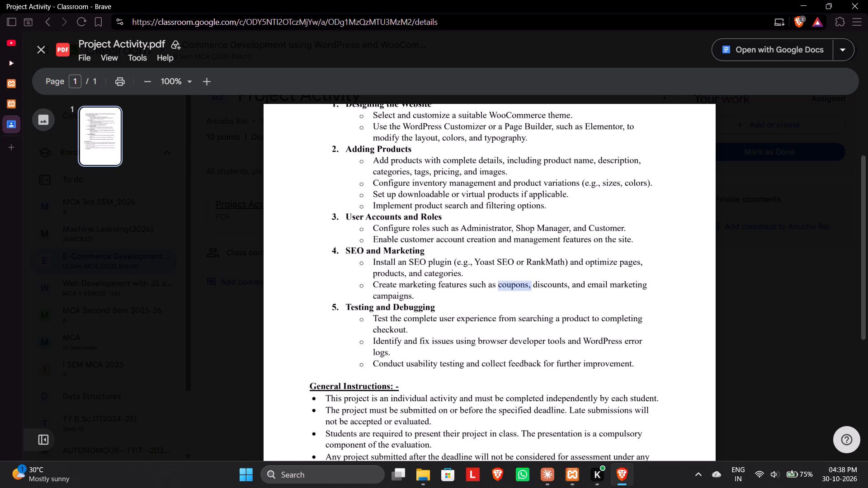
pyautogui.moveTo(505, 285); pyautogui.dragTo(513, 284)
pyautogui.click(513, 284)
pyautogui.moveTo(498, 288); pyautogui.dragTo(505, 287)
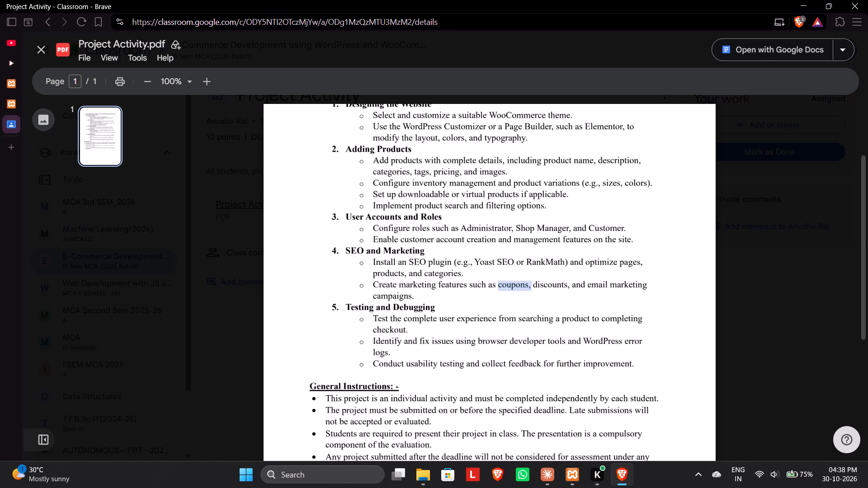
pyautogui.click(505, 287)
# Switch back to the WooCommerce product import page and check the import's progress.
pyautogui.click(70, 85)
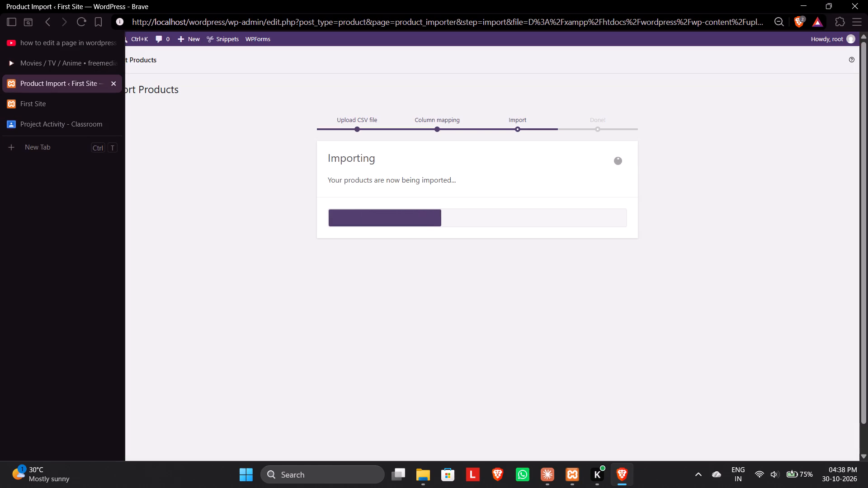
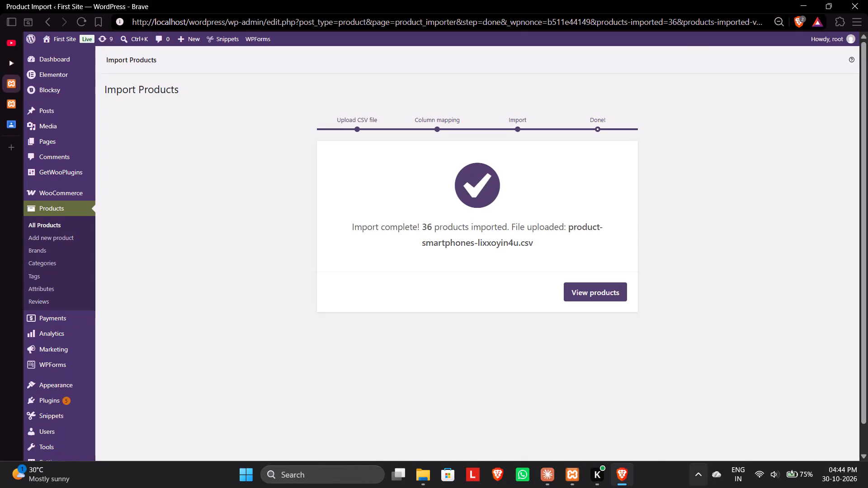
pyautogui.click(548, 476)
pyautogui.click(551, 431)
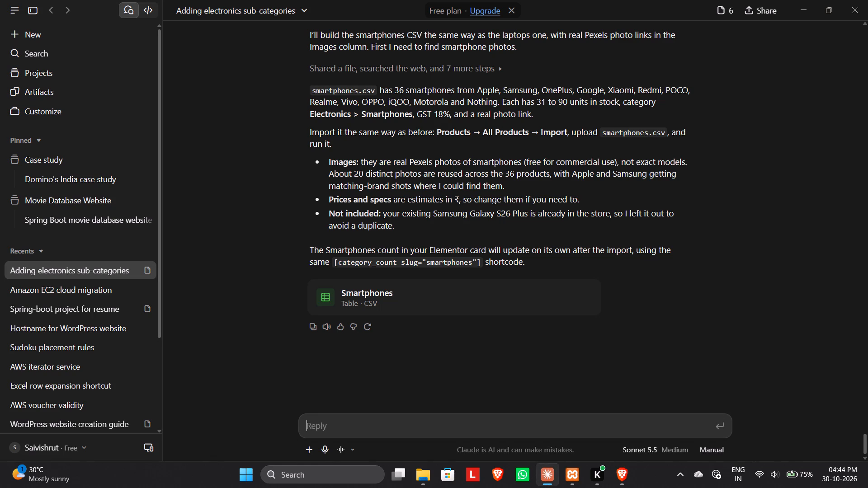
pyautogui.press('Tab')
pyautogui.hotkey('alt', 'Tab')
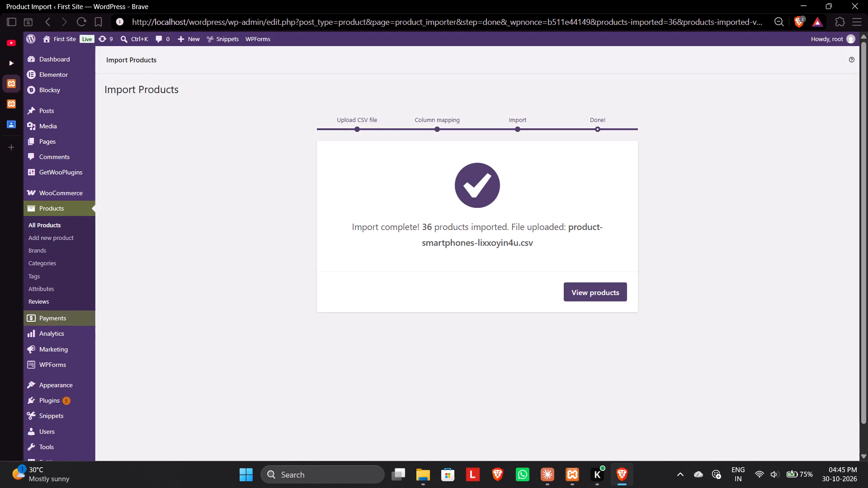
# Reload the store's home page preview and check the product counts on the Laptops, Drones, Smartphones and Gaming category cards.
pyautogui.click(42, 112)
pyautogui.scroll(8, 250, 250)
pyautogui.scroll(-5, 211, 288)
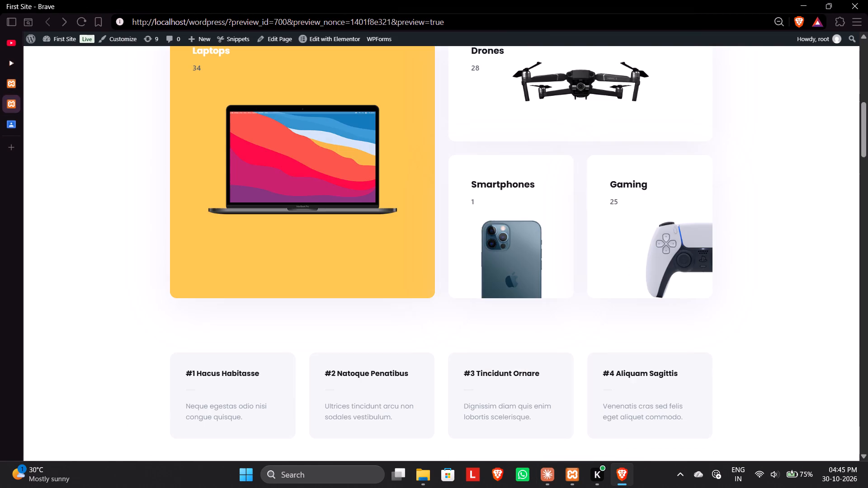
pyautogui.scroll(2, 539, 208)
pyautogui.click(85, 25)
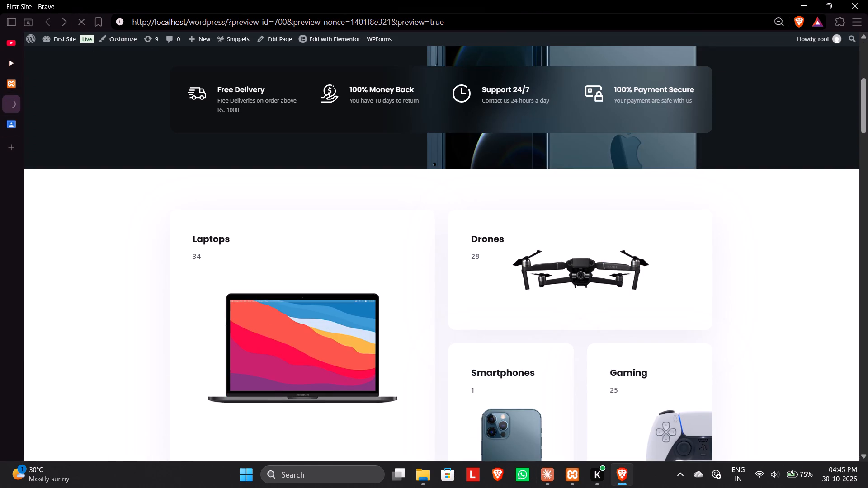
pyautogui.scroll(1, 424, 342)
pyautogui.scroll(-2, 431, 334)
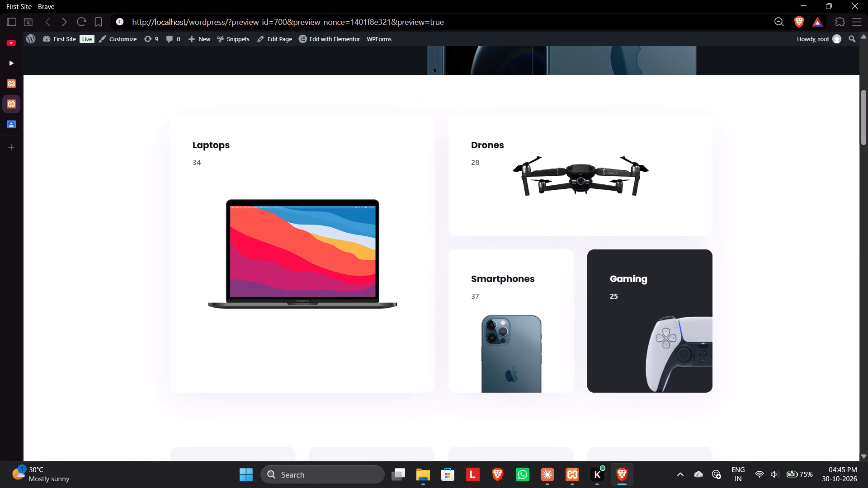
pyautogui.moveTo(480, 165); pyautogui.dragTo(469, 165)
pyautogui.click(469, 165)
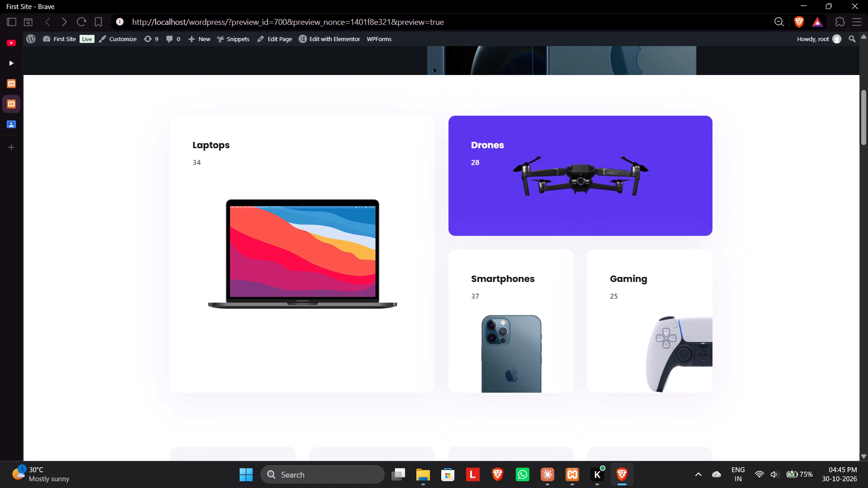
pyautogui.moveTo(651, 300); pyautogui.dragTo(599, 300)
pyautogui.click(609, 296)
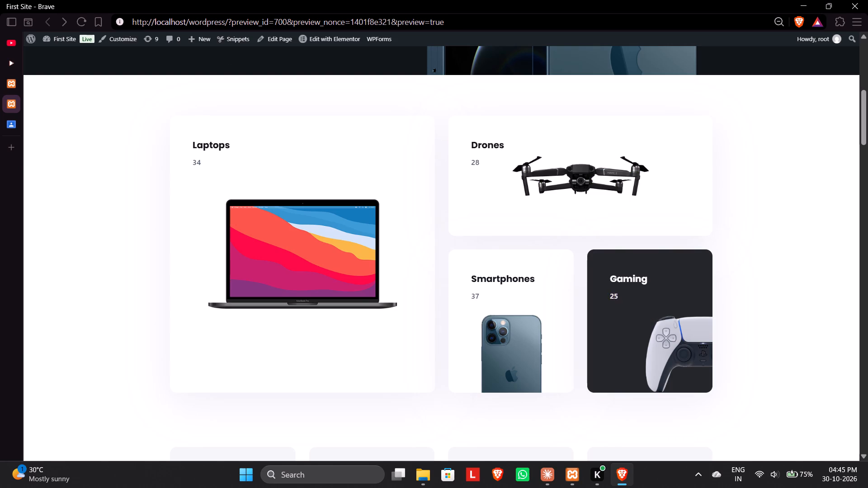
# Test the storefront search with "lenovo ideapad" and close the search overlay.
pyautogui.scroll(4, 513, 328)
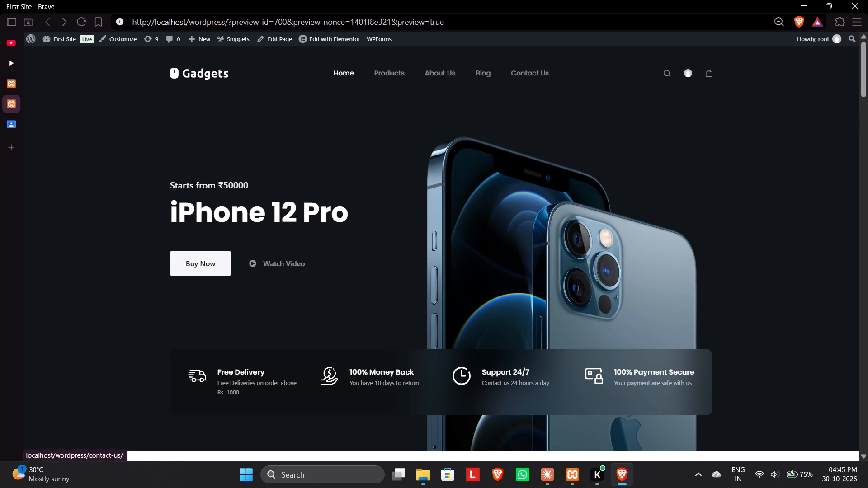
pyautogui.click(667, 72)
pyautogui.click(493, 255)
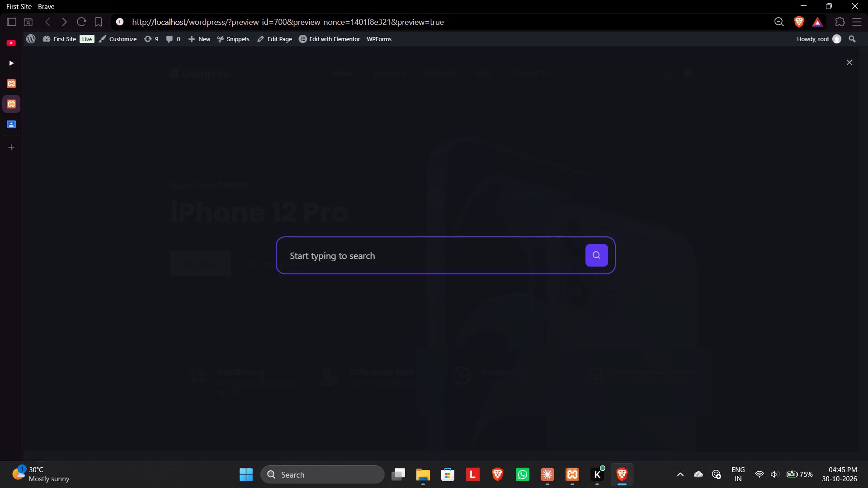
pyautogui.write('lenovo')
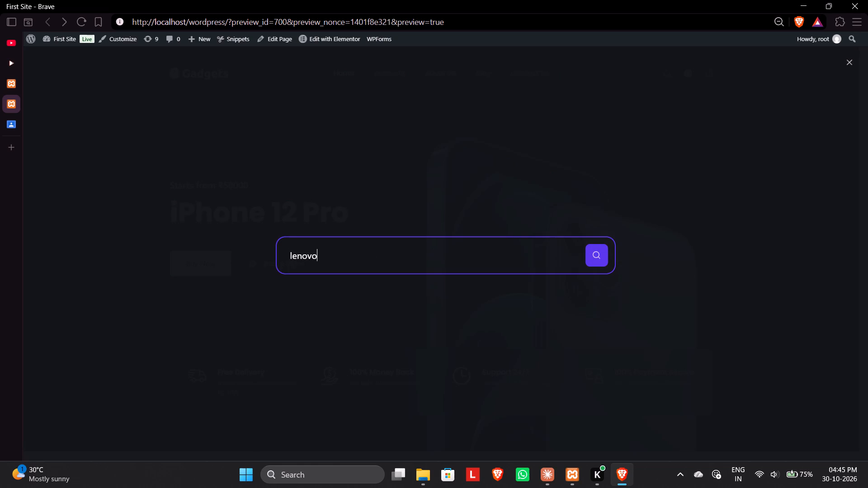
pyautogui.press('space')
pyautogui.press('1')
pyautogui.press('BackSpace')
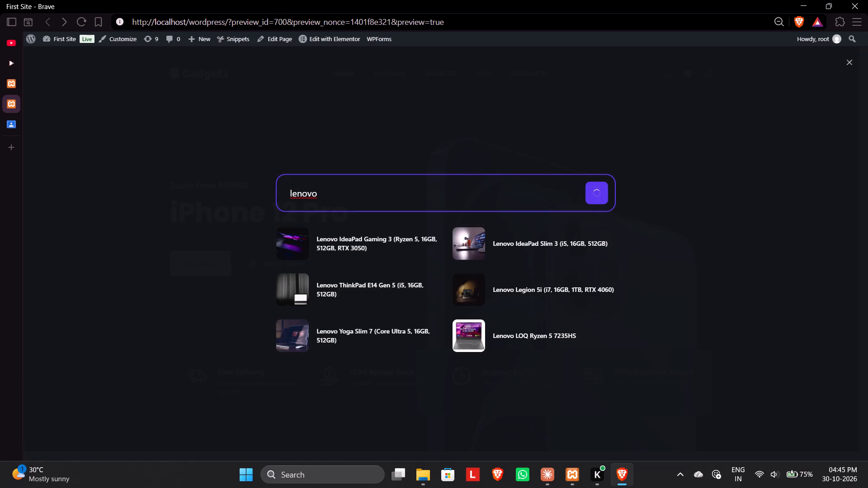
pyautogui.write('ideapad')
pyautogui.click(852, 64)
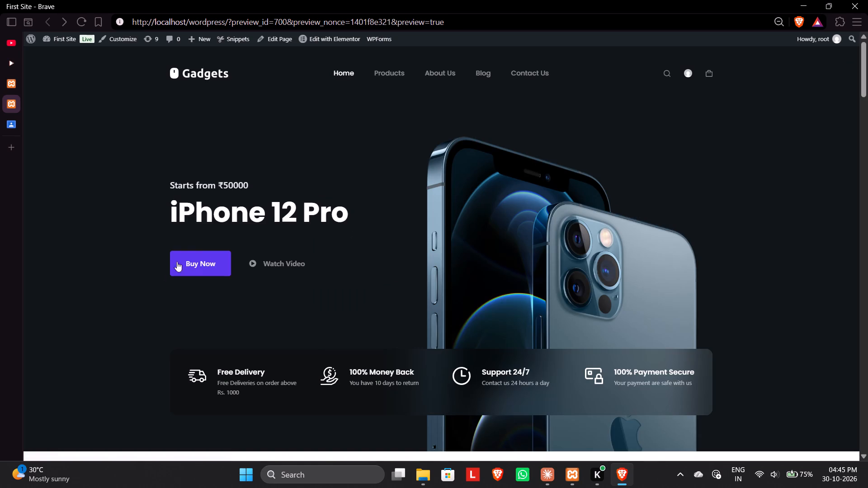
# Follow the iPhone 12 Pro banner's Buy Now link, review the linked product page, and return to the home page.
pyautogui.click(213, 267)
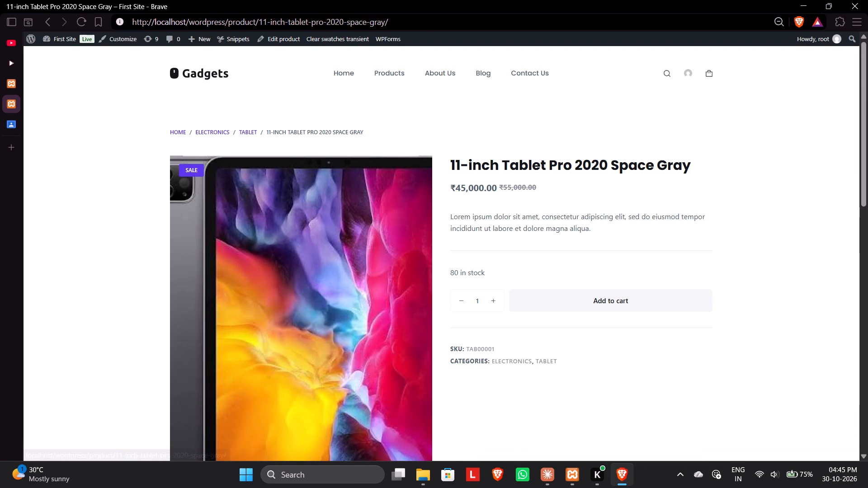
pyautogui.scroll(-2, 166, 262)
pyautogui.scroll(3, 165, 262)
pyautogui.click(46, 24)
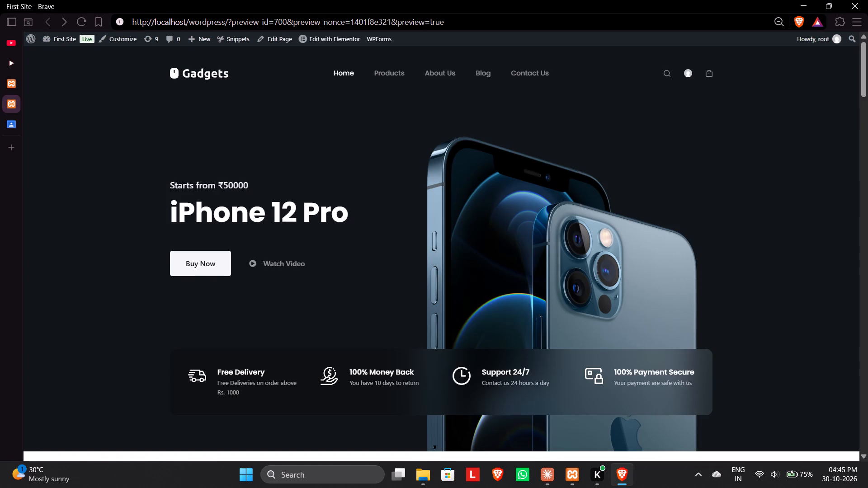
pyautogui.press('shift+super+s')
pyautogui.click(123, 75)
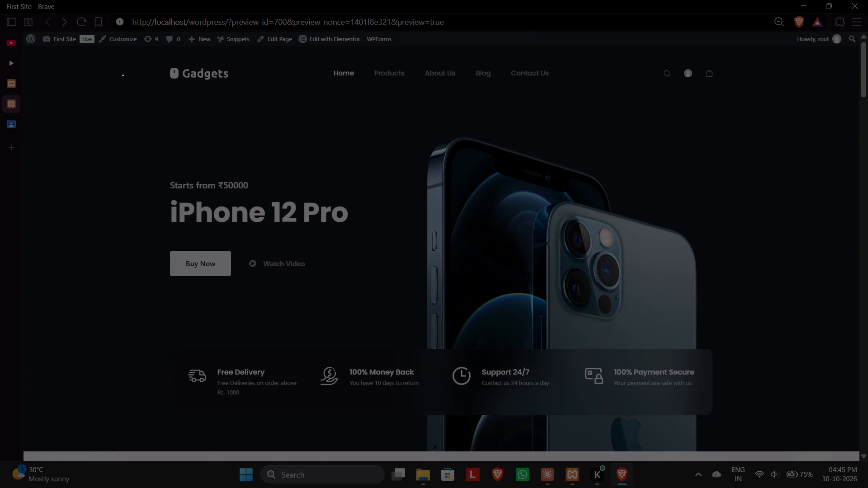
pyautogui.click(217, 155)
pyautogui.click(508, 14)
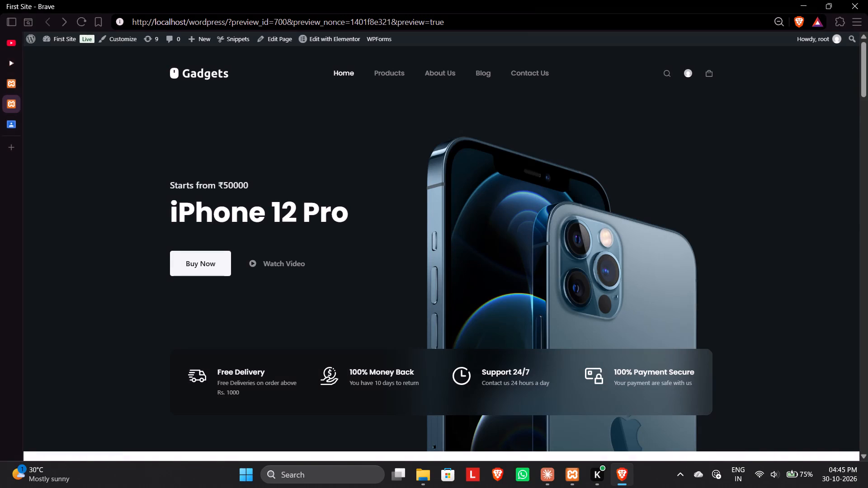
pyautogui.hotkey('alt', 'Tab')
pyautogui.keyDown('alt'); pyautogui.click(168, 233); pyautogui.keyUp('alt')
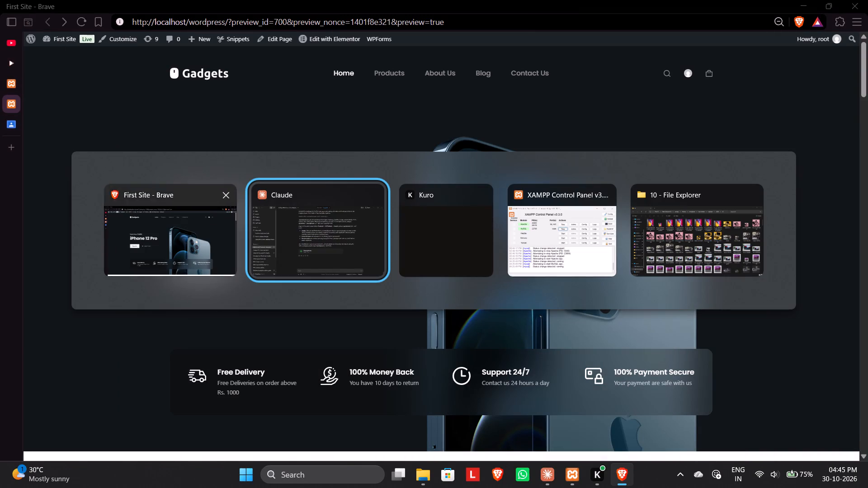
# Search Google in a private window for "iphone 12 pro starting price new" and read the launch prices.
pyautogui.hotkey('ctrl', 'shift', 'n')
pyautogui.write('iphone 13')
pyautogui.press('space')
pyautogui.press('BackSpace')
pyautogui.press('BackSpace')
pyautogui.write('2 pro starting pric')
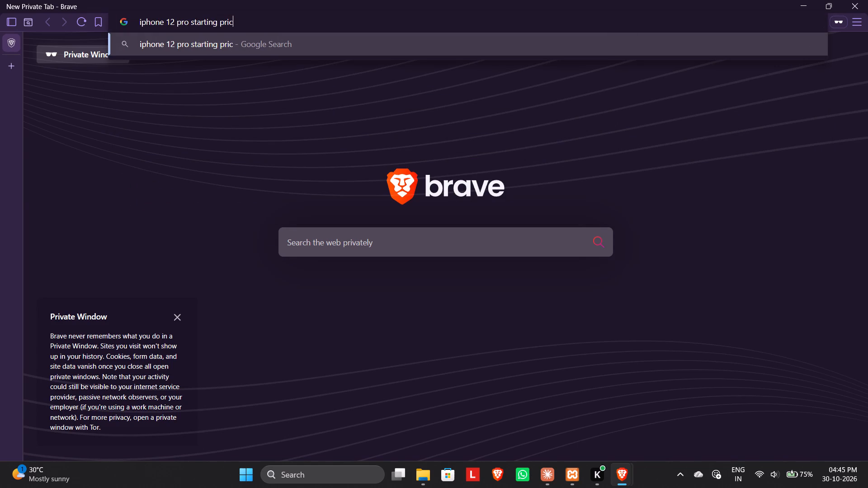
pyautogui.press('space')
pyautogui.press('BackSpace')
pyautogui.write('e new')
pyautogui.press('Return')
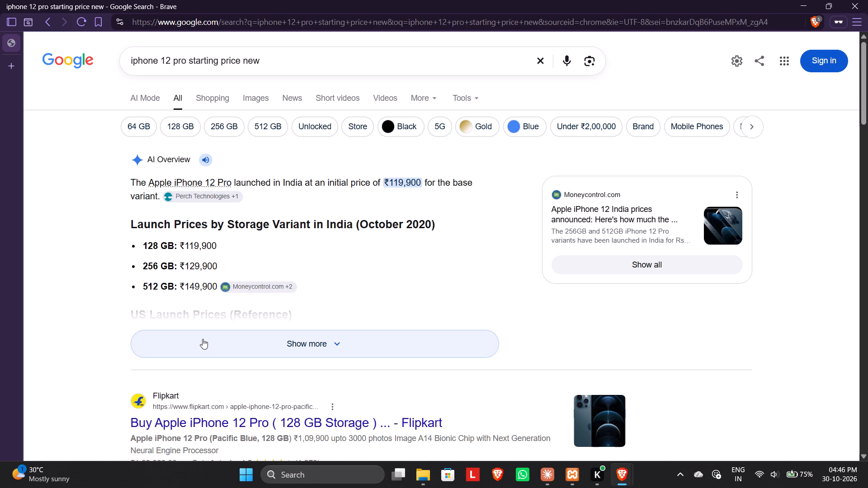
pyautogui.scroll(-1, 127, 300)
pyautogui.click(215, 244)
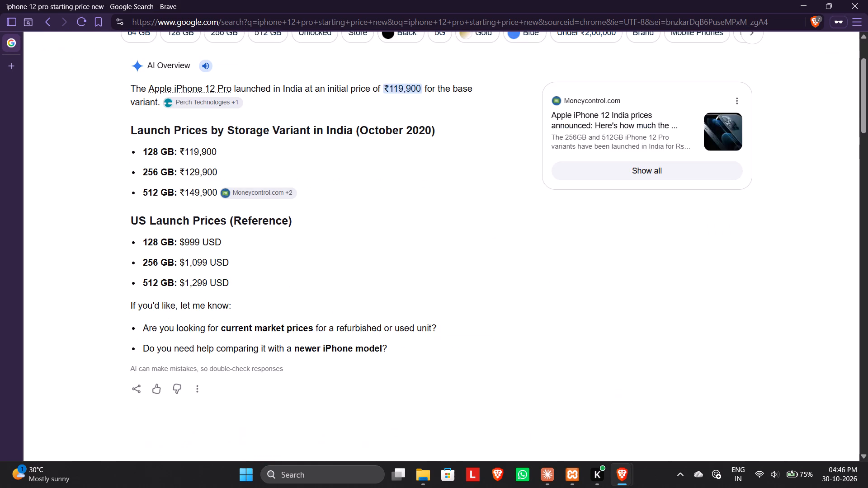
# Return to the store's home page preview and open the Home page for editing in Elementor.
pyautogui.hotkey('alt', 'Tab')
pyautogui.tripleClick(236, 184)
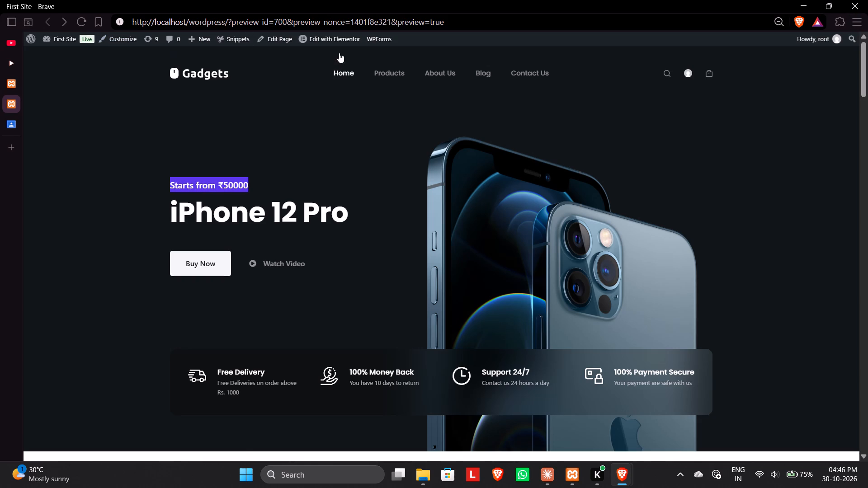
pyautogui.click(338, 34)
pyautogui.click(237, 178)
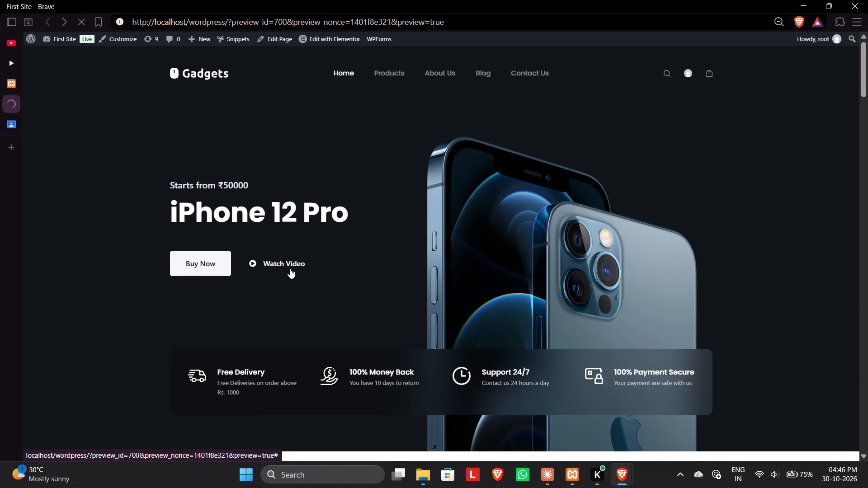
pyautogui.scroll(-1, 128, 274)
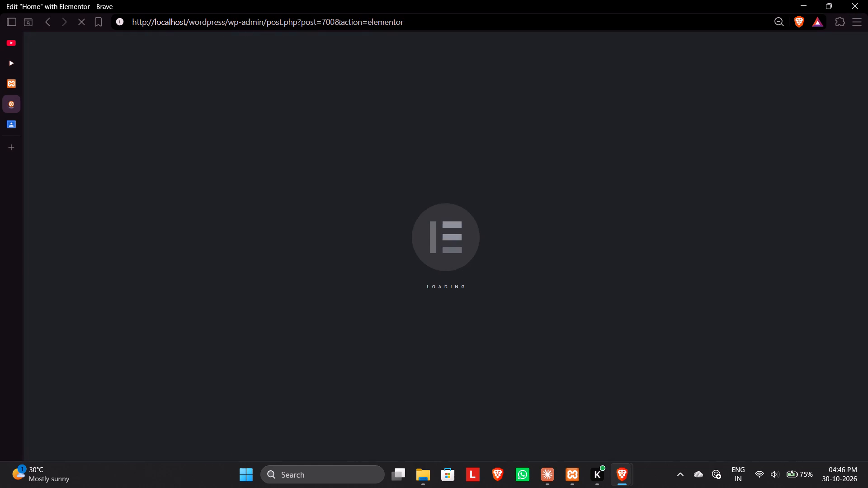
pyautogui.scroll(-1, 128, 274)
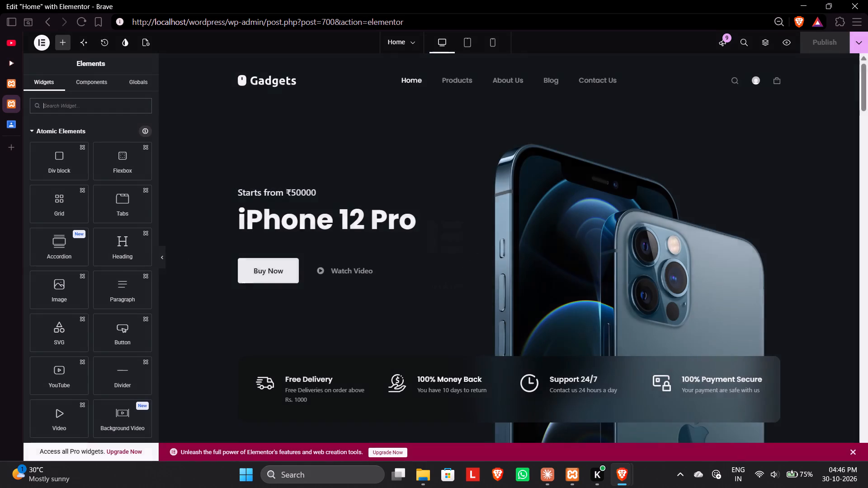
# Change the price line above the iPhone 12 Pro heading to "Starts from ₹119000" and publish the page.
pyautogui.doubleClick(308, 188)
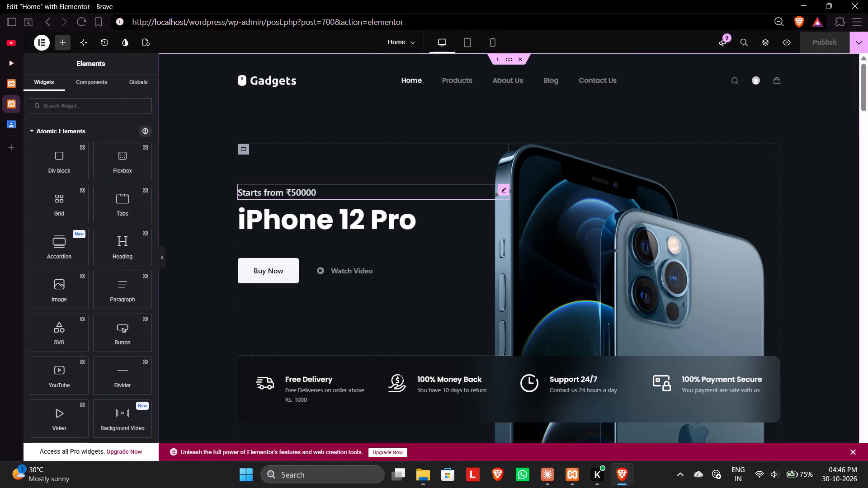
pyautogui.click(305, 189)
pyautogui.moveTo(122, 197); pyautogui.dragTo(80, 200)
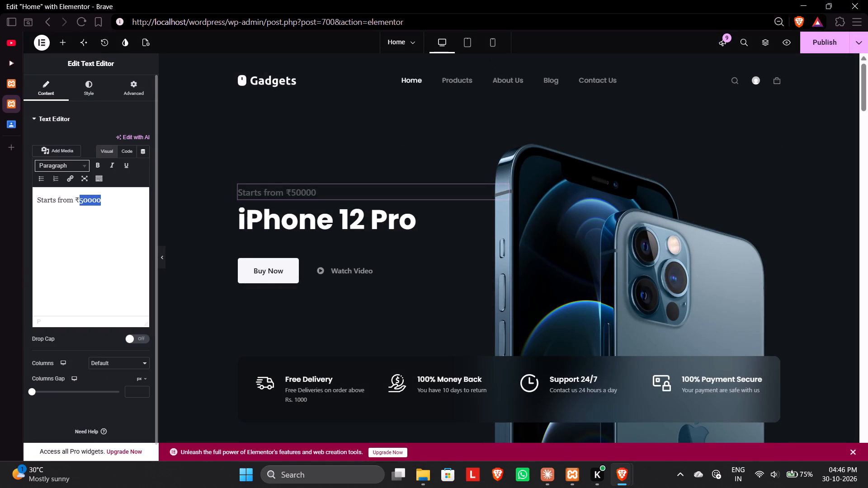
pyautogui.moveTo(80, 200); pyautogui.dragTo(80, 200)
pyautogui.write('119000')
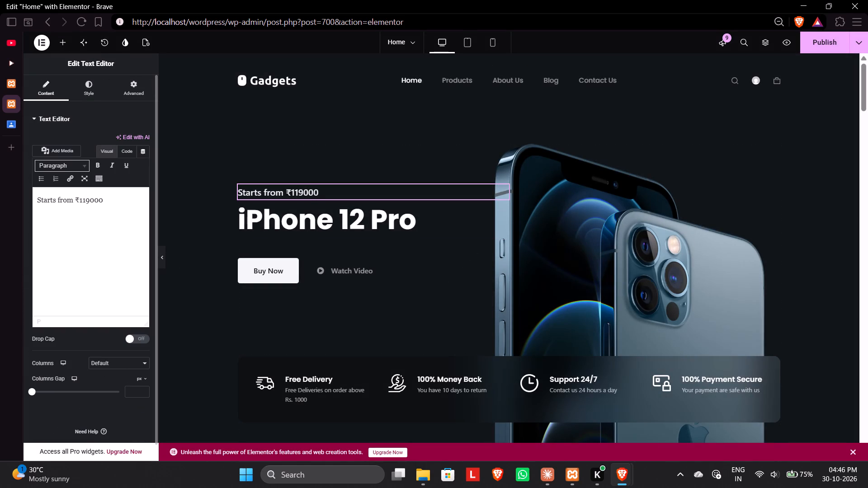
pyautogui.click(807, 40)
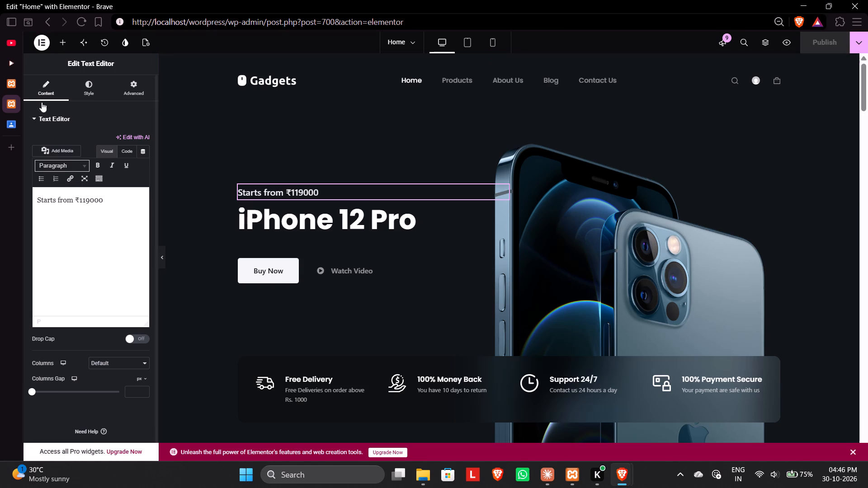
# Go back to the home page preview and review its sections, including Featured Products and the category cards.
pyautogui.click(51, 20)
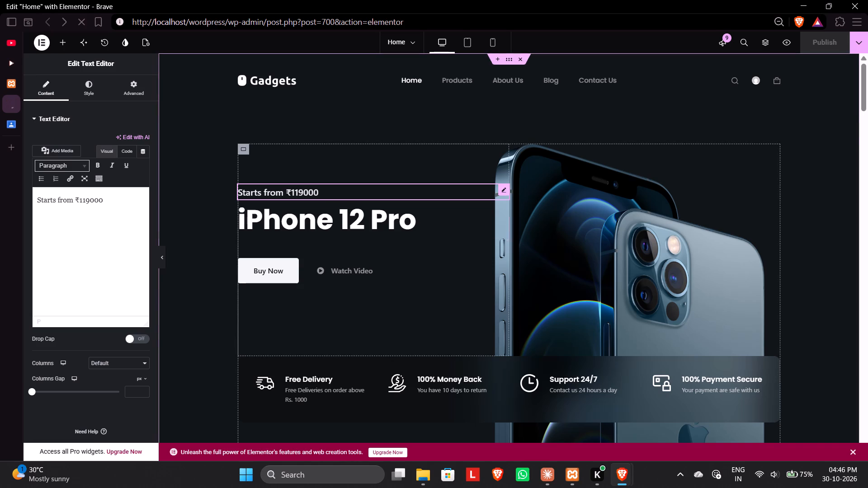
pyautogui.scroll(-4, 542, 253)
pyautogui.scroll(-3, 325, 237)
pyautogui.scroll(-3, 230, 237)
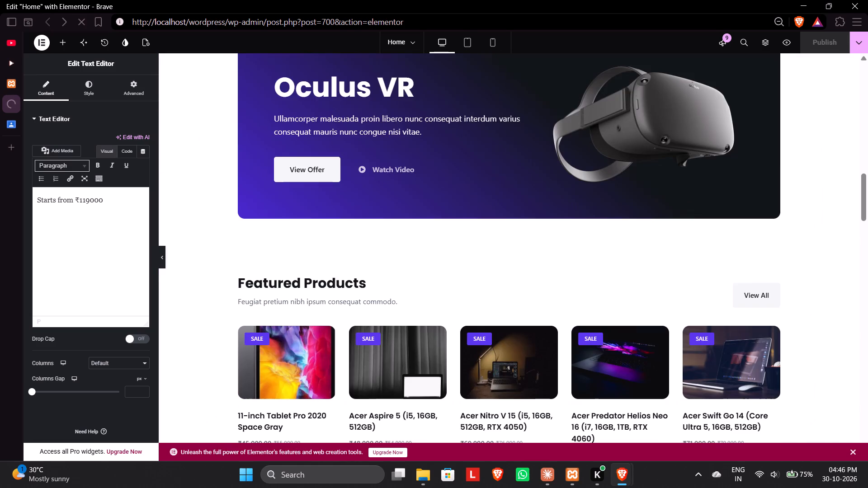
pyautogui.scroll(-12, 227, 234)
pyautogui.scroll(-1, 165, 228)
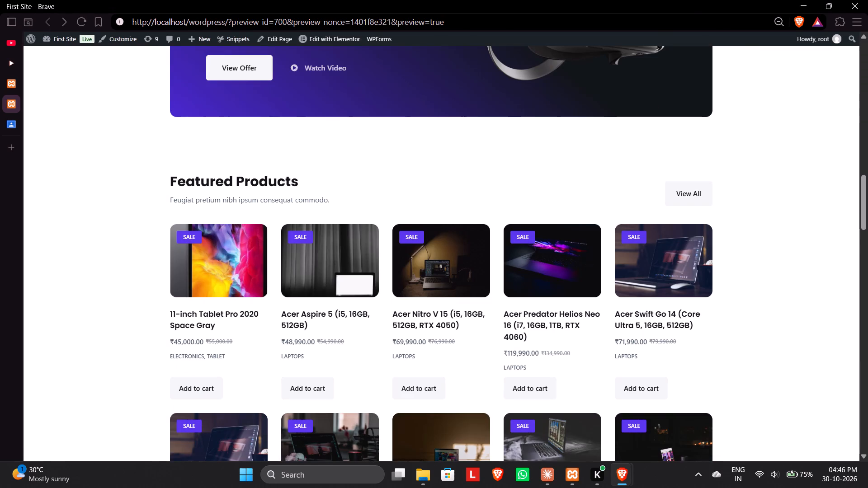
pyautogui.scroll(-3, 140, 227)
pyautogui.scroll(10, 140, 227)
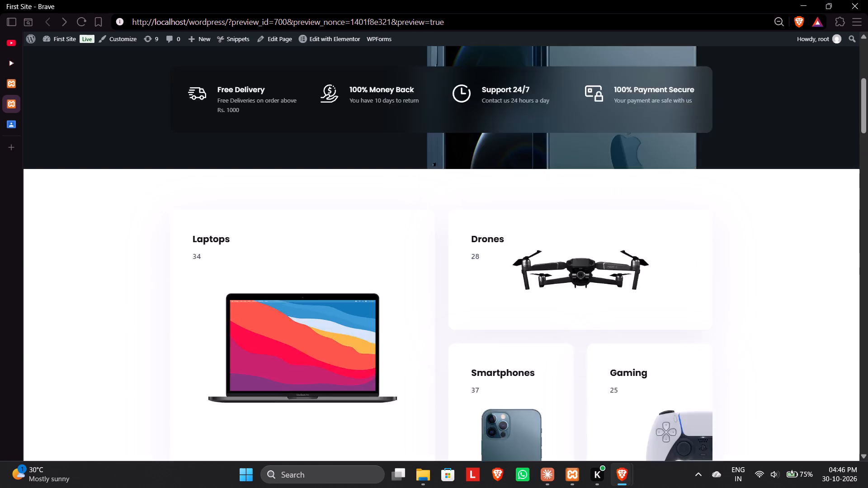
# Take a screen snip of the home page's iPhone 12 Pro banner area.
pyautogui.scroll(4, 140, 227)
pyautogui.press('shift+super+s')
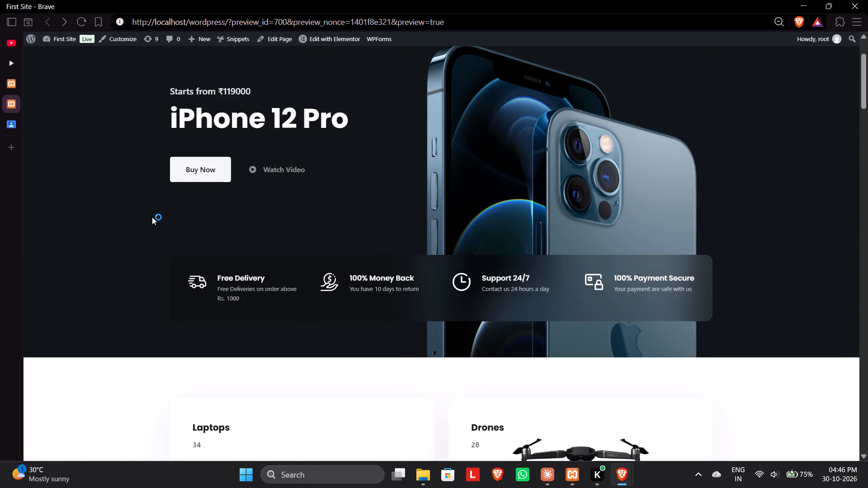
pyautogui.click(110, 56)
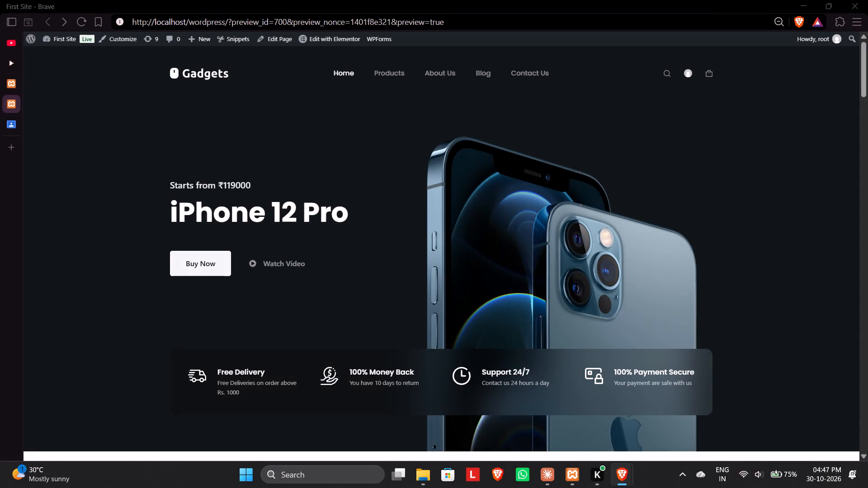
pyautogui.scroll(-5, 101, 223)
pyautogui.click(842, 375)
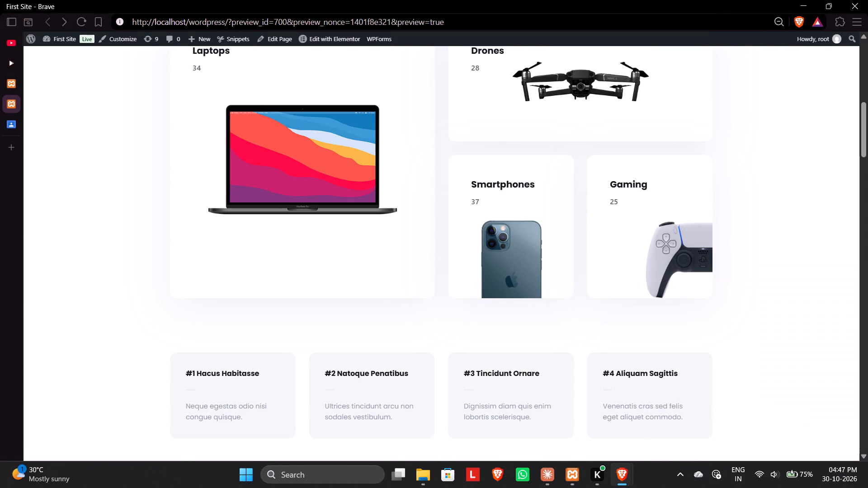
# Return to the WordPress admin and open the page for adding a new product.
pyautogui.scroll(9, 361, 249)
pyautogui.click(51, 83)
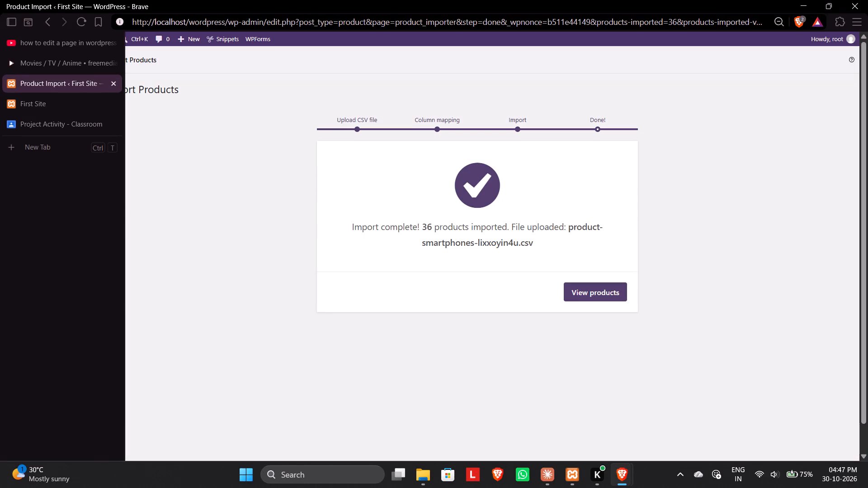
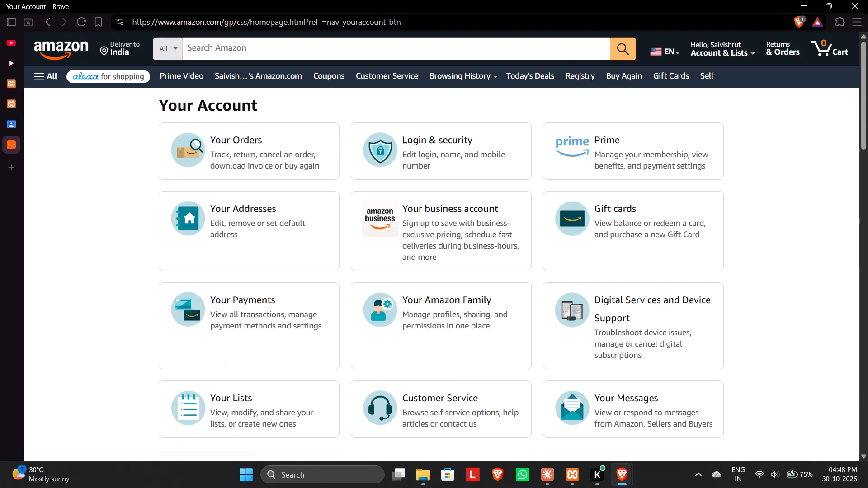
# Open Your Orders from the Amazon account page and review the orders placed in 2026.
pyautogui.click(259, 155)
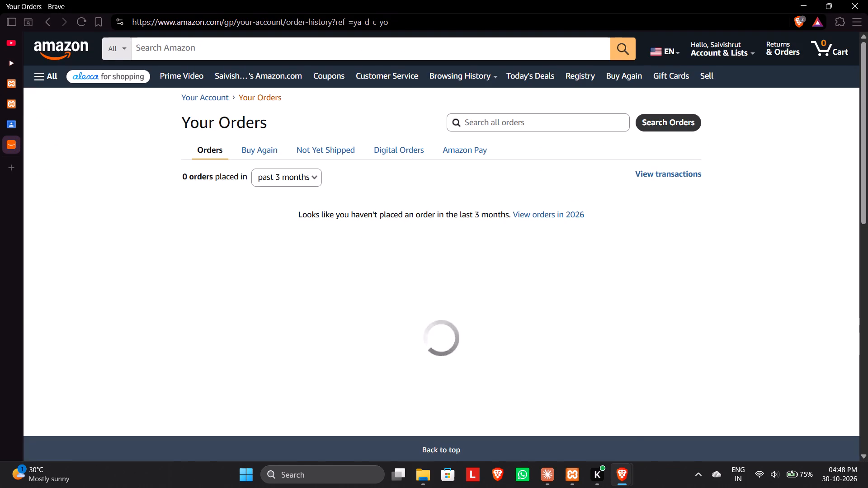
pyautogui.click(288, 180)
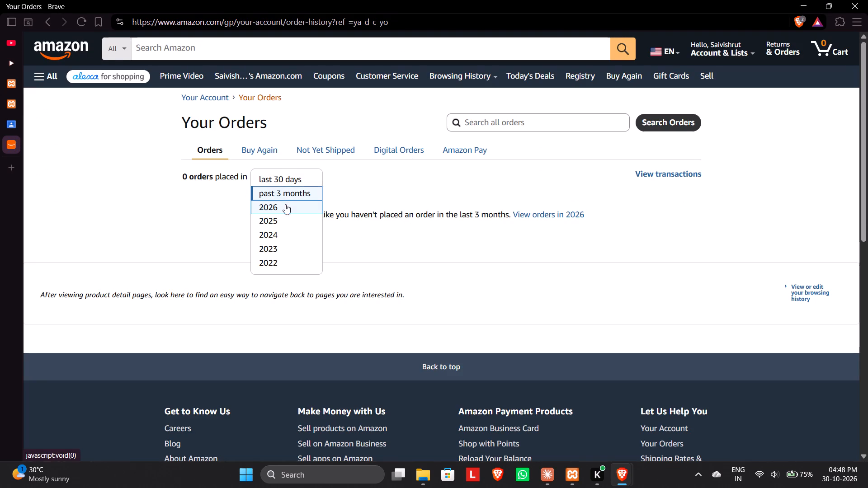
pyautogui.click(285, 204)
pyautogui.scroll(-2, 216, 218)
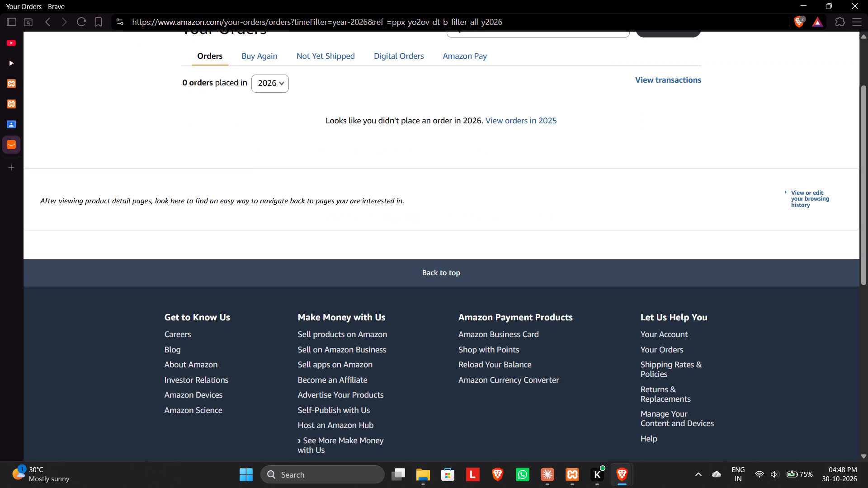
pyautogui.scroll(4, 216, 218)
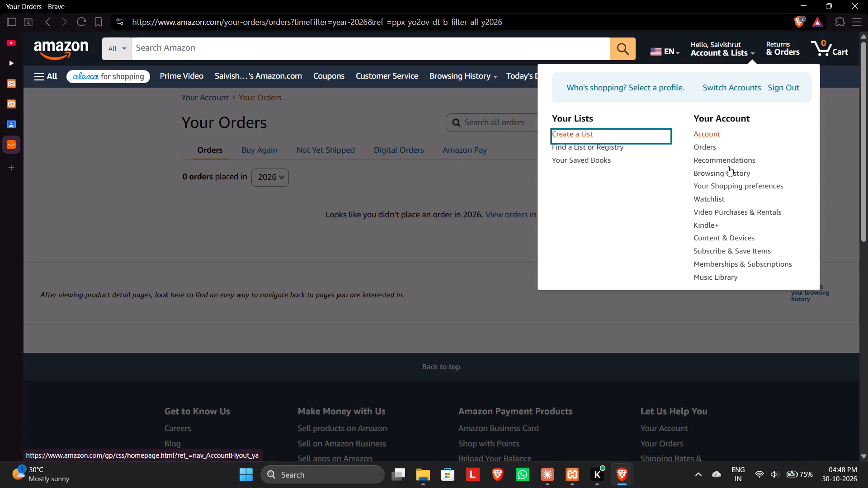
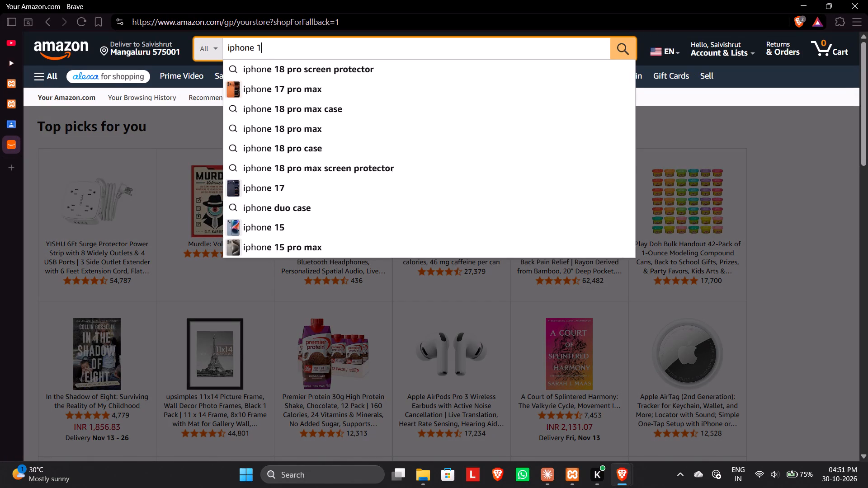
# Search Amazon for iphone 12 pro.
pyautogui.write('2 rp')
pyautogui.press('BackSpace')
pyautogui.press('BackSpace')
pyautogui.write('pr')
pyautogui.press('Return')
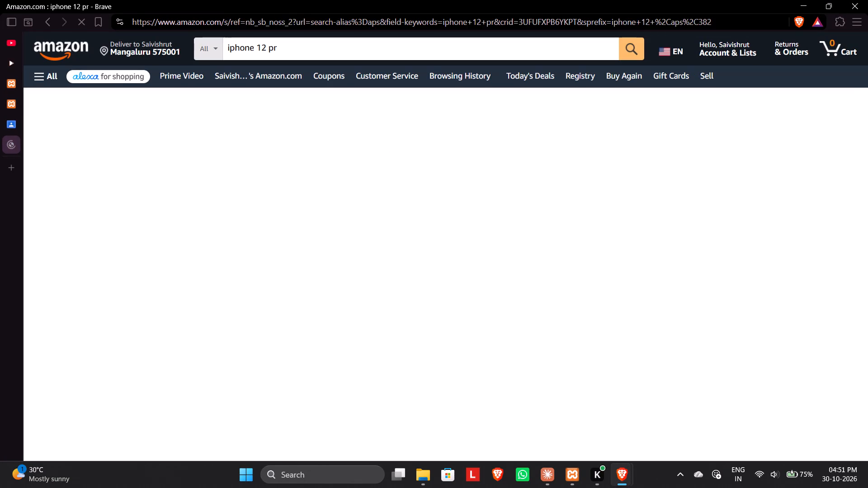
pyautogui.click(325, 127)
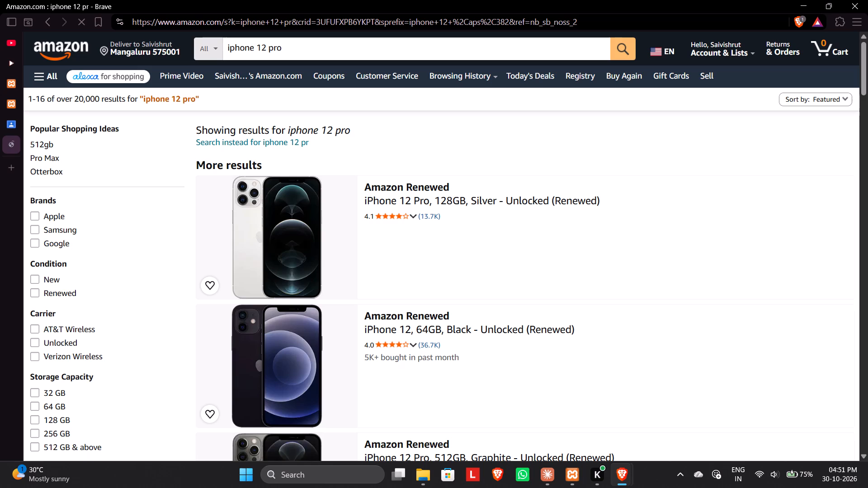
pyautogui.click(325, 51)
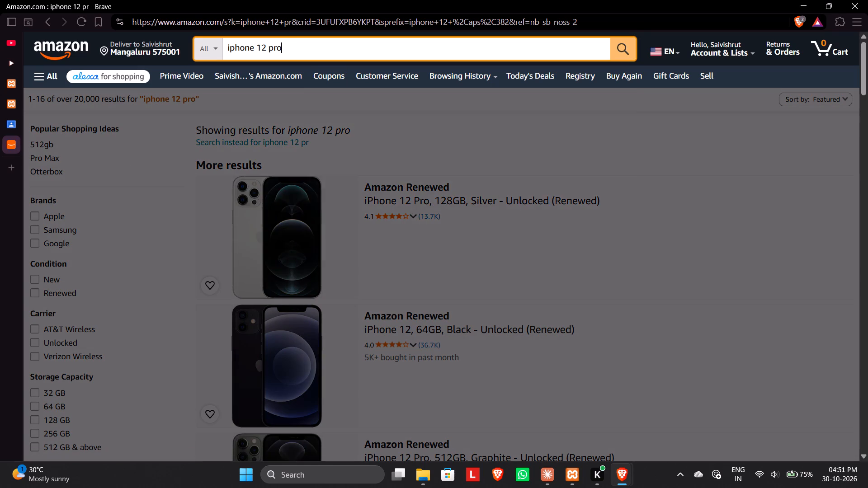
pyautogui.click(334, 70)
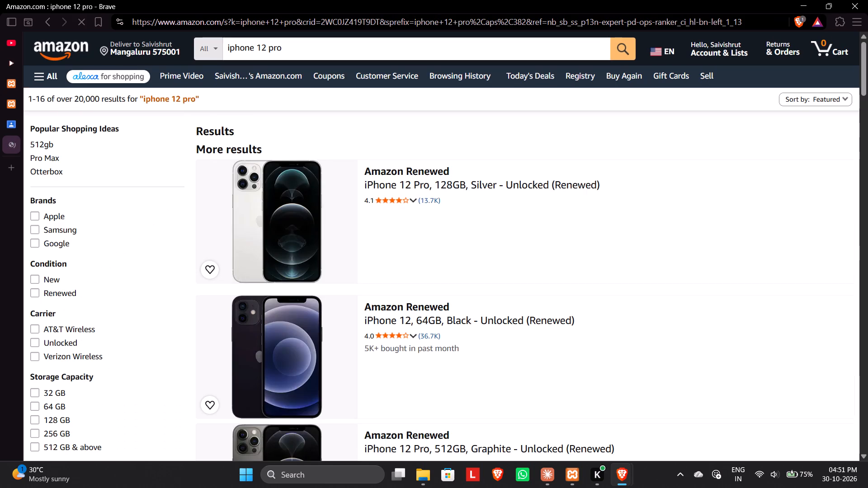
# Open the renewed 128GB Silver iPhone 12 Pro listing and examine its options, specifications and item description.
pyautogui.click(435, 164)
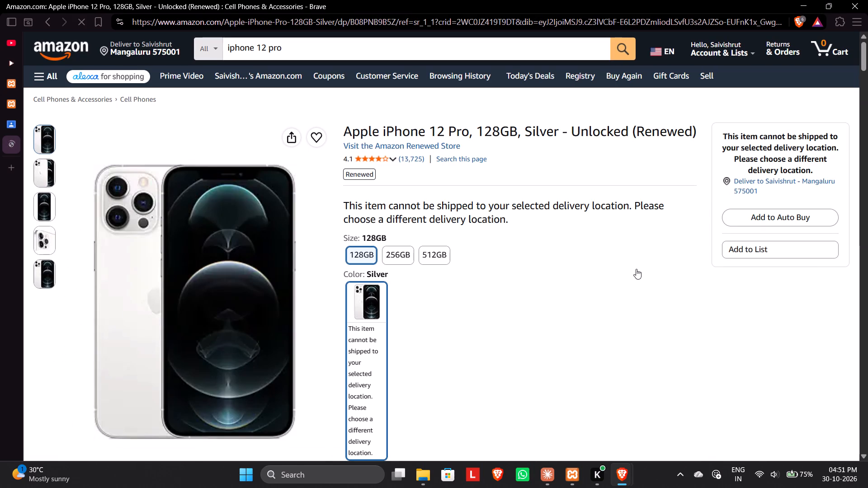
pyautogui.scroll(-1, 636, 269)
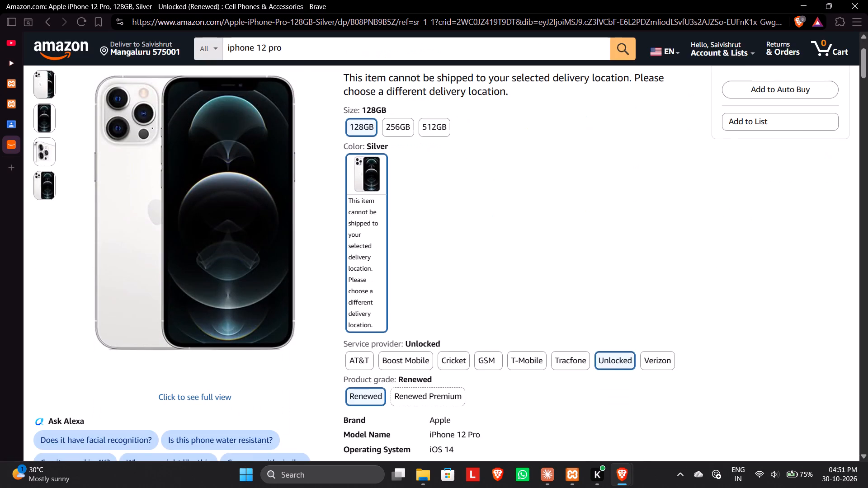
pyautogui.scroll(-3, 636, 269)
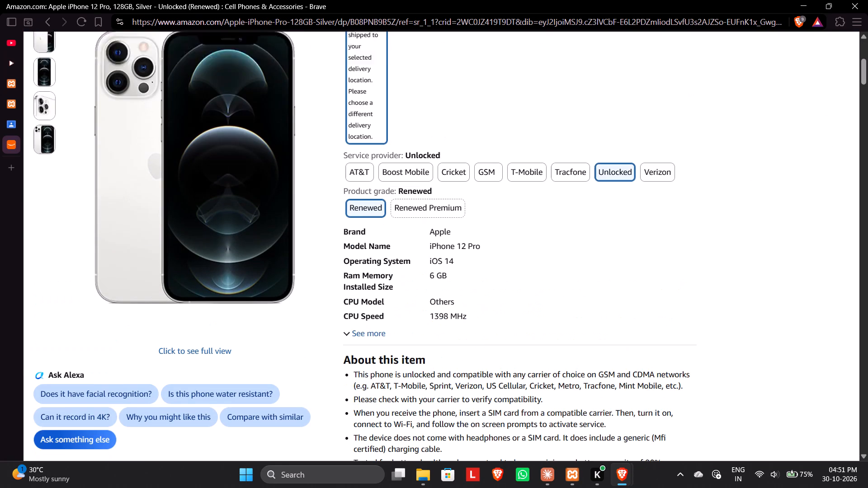
pyautogui.scroll(1, 634, 260)
pyautogui.scroll(4, 527, 278)
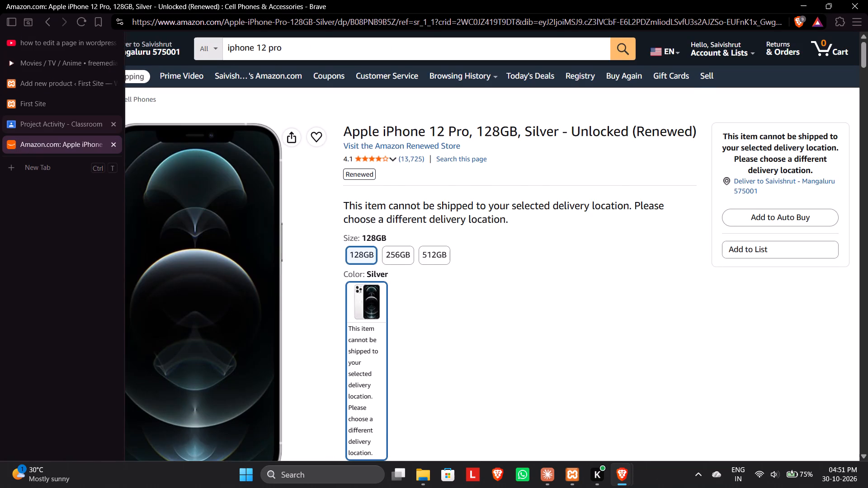
# From the WordPress product list, open the Motorola G85 5G product, review its descriptions, pricing and categories, and return to the list.
pyautogui.click(45, 122)
pyautogui.click(46, 146)
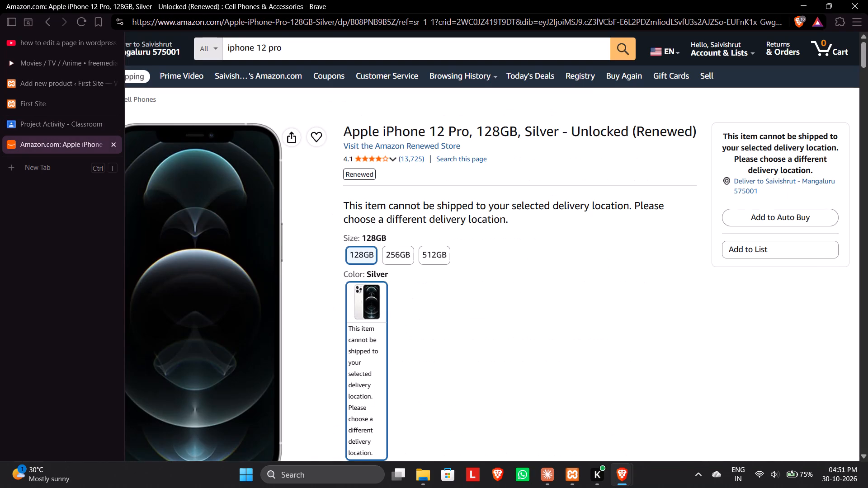
pyautogui.click(56, 78)
pyautogui.click(52, 221)
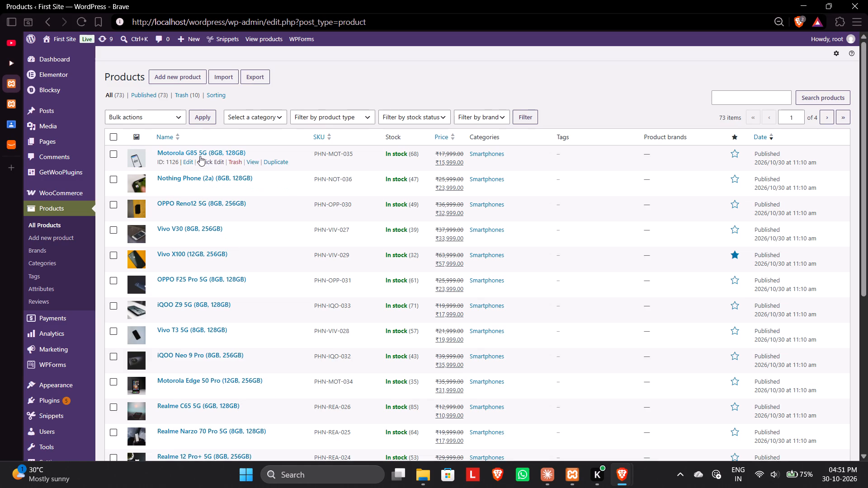
pyautogui.click(202, 154)
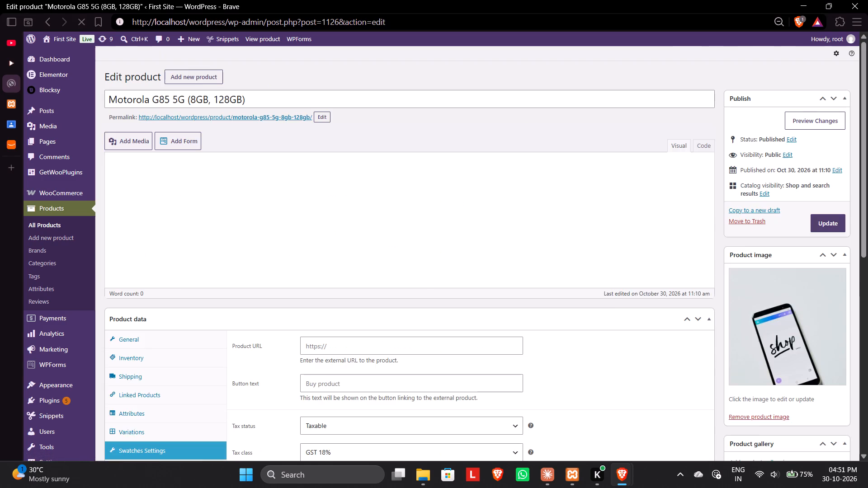
pyautogui.scroll(-5, 357, 273)
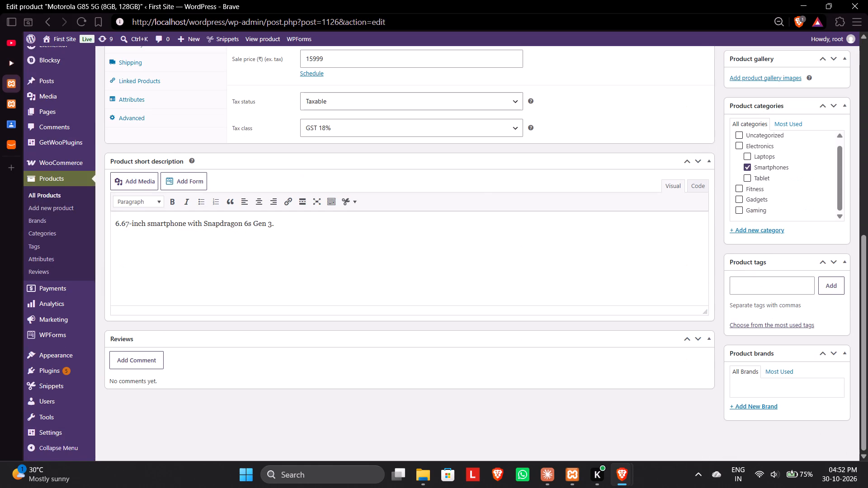
pyautogui.scroll(6, 357, 272)
pyautogui.scroll(-2, 357, 272)
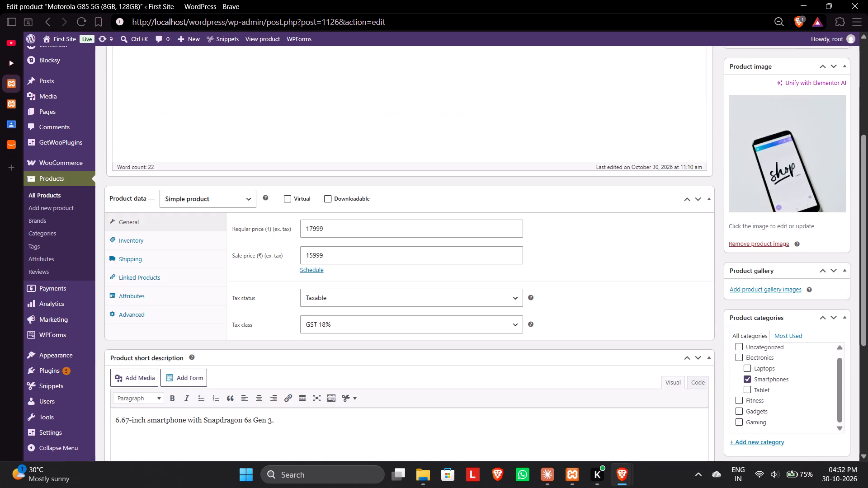
pyautogui.scroll(4, 353, 282)
pyautogui.click(48, 28)
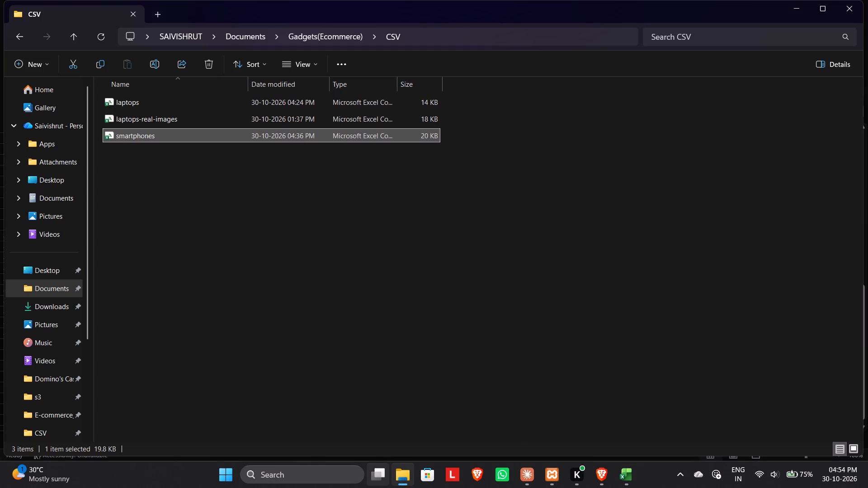
pyautogui.click(174, 135)
pyautogui.click(199, 224)
pyautogui.click(186, 136)
pyautogui.rightClick(186, 136)
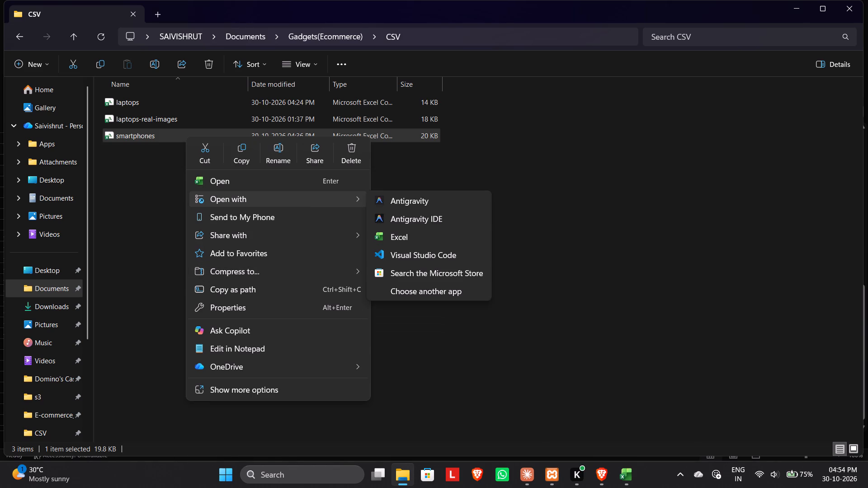
pyautogui.click(400, 296)
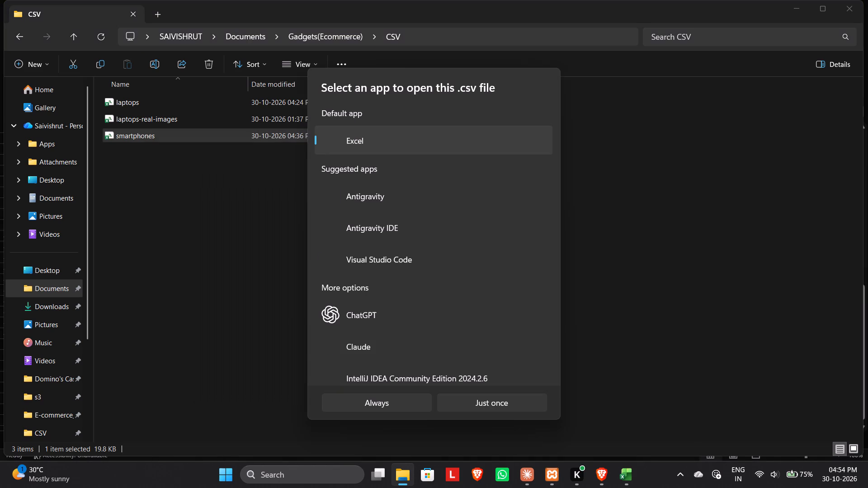
pyautogui.scroll(-3, 379, 325)
pyautogui.click(377, 230)
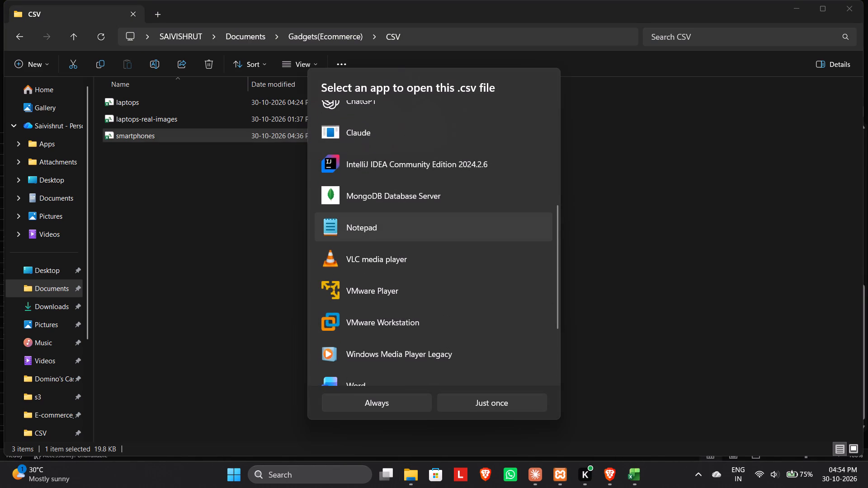
pyautogui.click(466, 400)
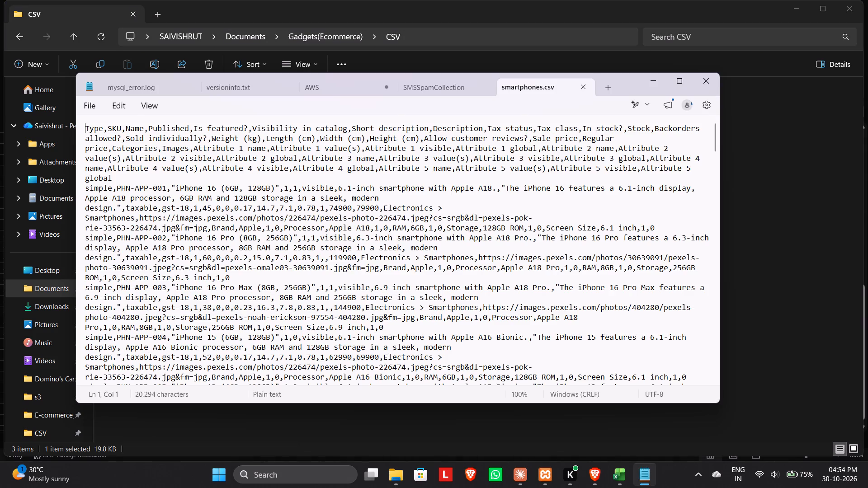
# Paste the copied iPhone 12 Pro line on a new line after the last row of smartphones.csv.
pyautogui.scroll(-11, 261, 286)
pyautogui.scroll(-17, 261, 286)
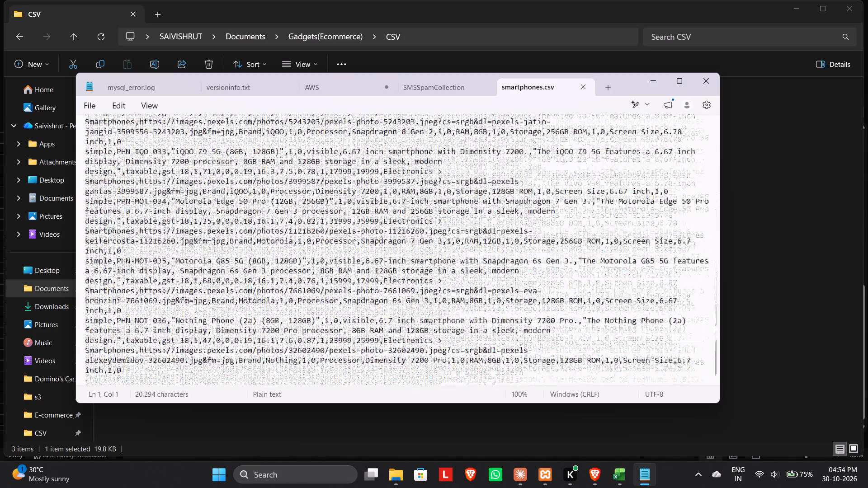
pyautogui.scroll(-6, 261, 286)
pyautogui.click(203, 375)
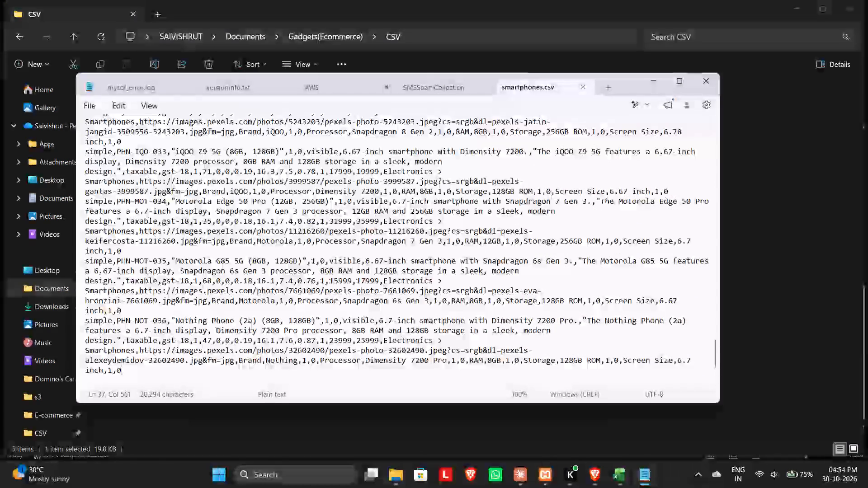
pyautogui.press('Return')
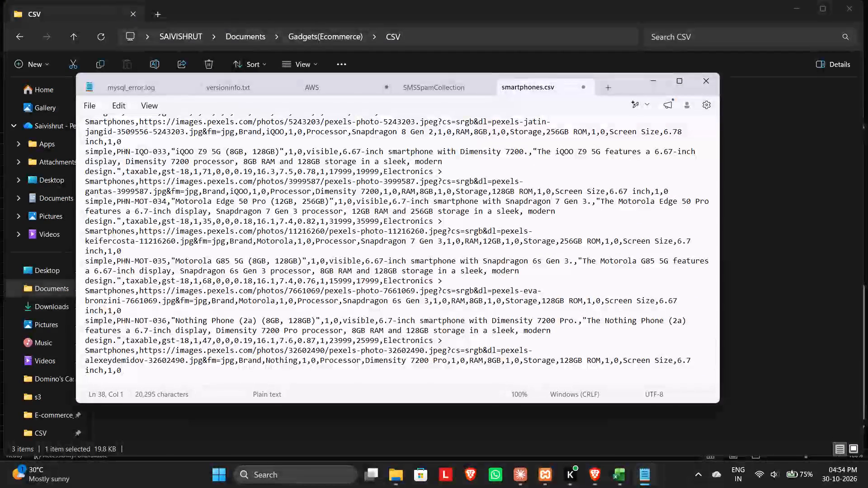
pyautogui.hotkey('ctrl', 'v')
pyautogui.scroll(-5, 181, 365)
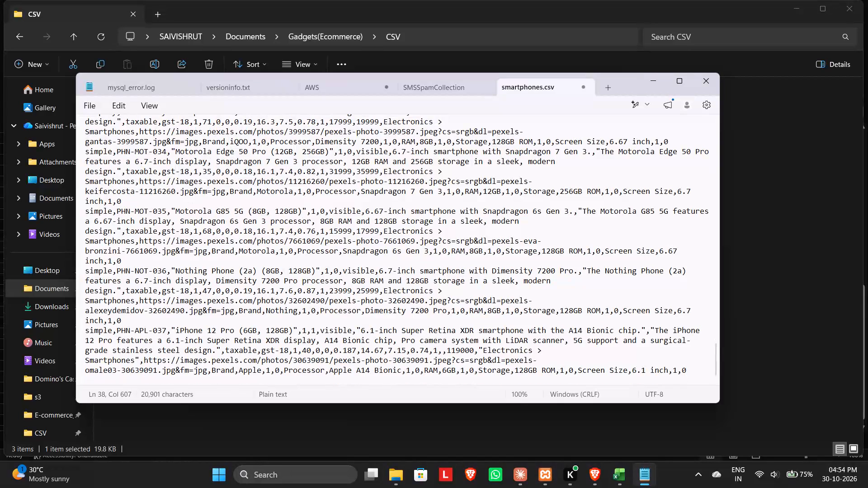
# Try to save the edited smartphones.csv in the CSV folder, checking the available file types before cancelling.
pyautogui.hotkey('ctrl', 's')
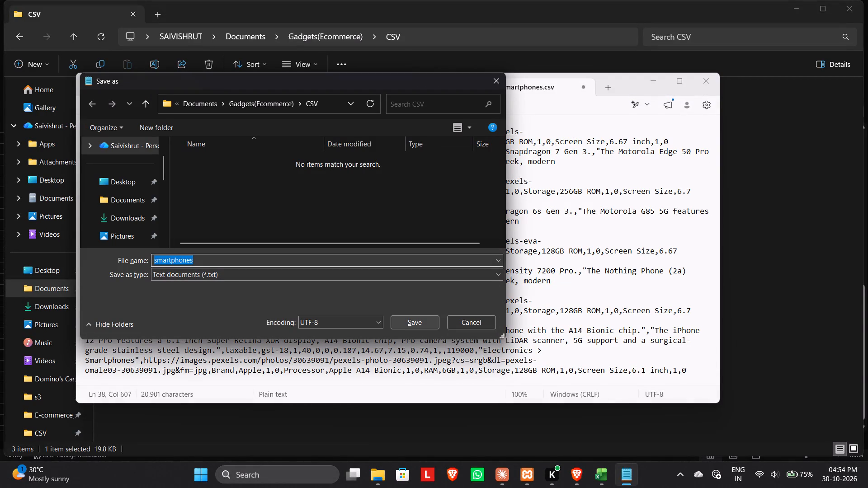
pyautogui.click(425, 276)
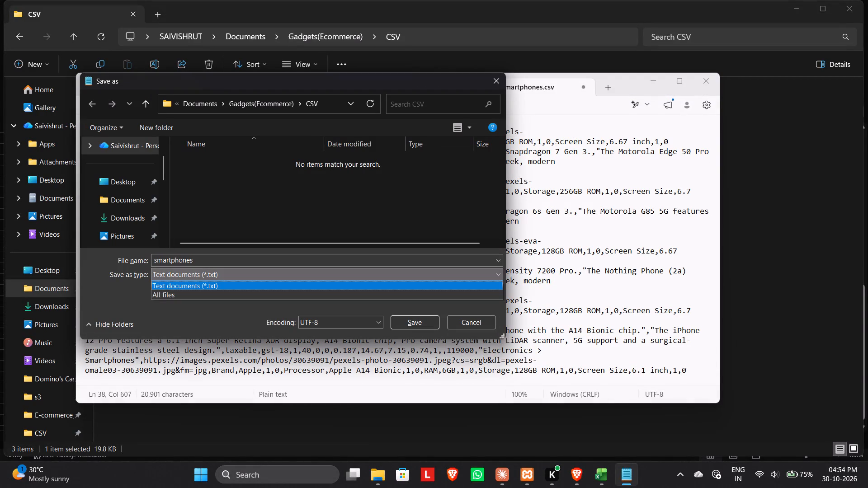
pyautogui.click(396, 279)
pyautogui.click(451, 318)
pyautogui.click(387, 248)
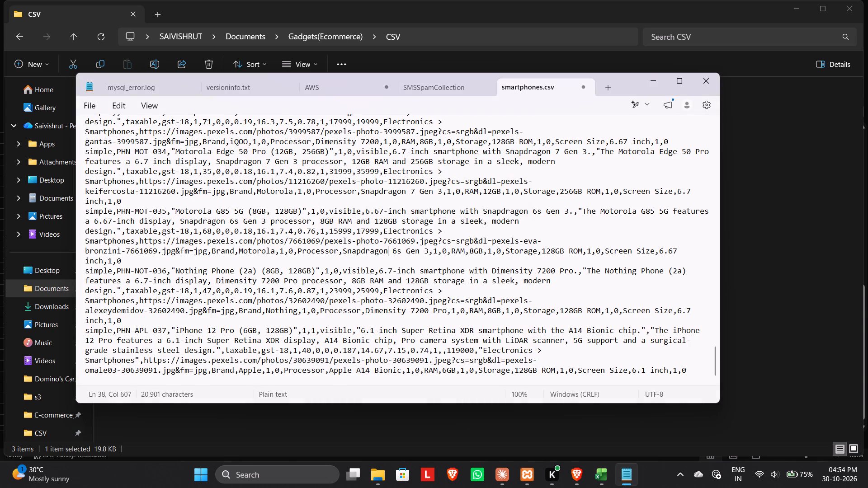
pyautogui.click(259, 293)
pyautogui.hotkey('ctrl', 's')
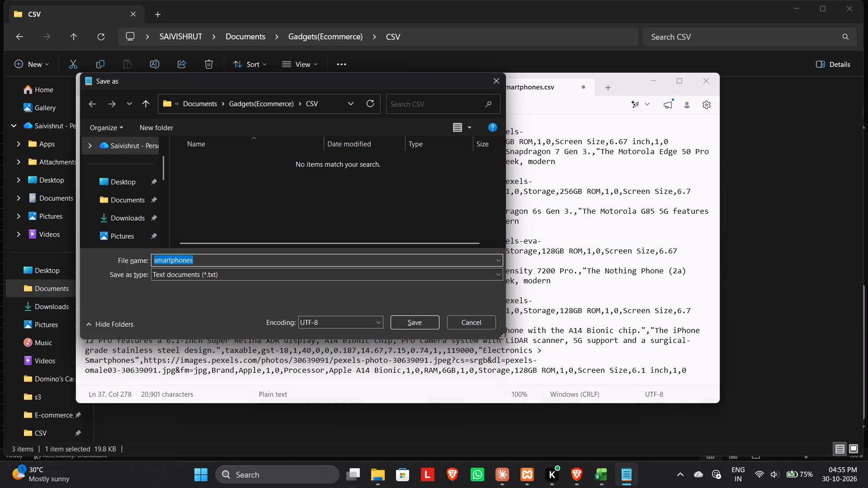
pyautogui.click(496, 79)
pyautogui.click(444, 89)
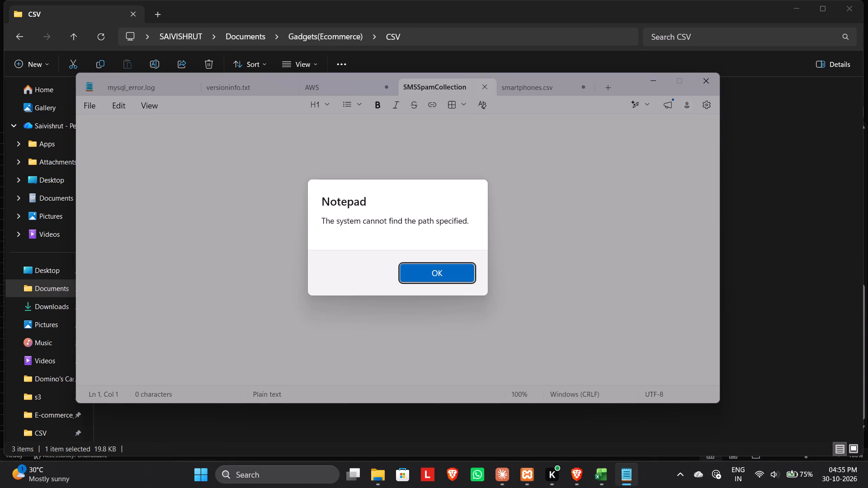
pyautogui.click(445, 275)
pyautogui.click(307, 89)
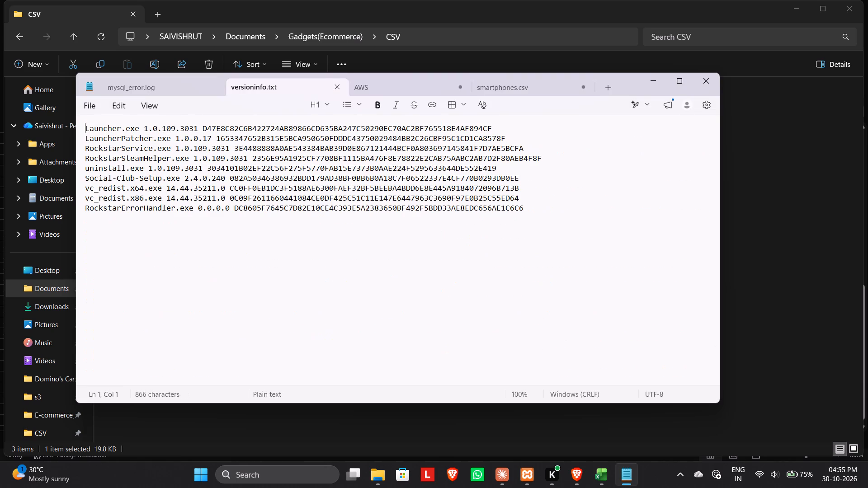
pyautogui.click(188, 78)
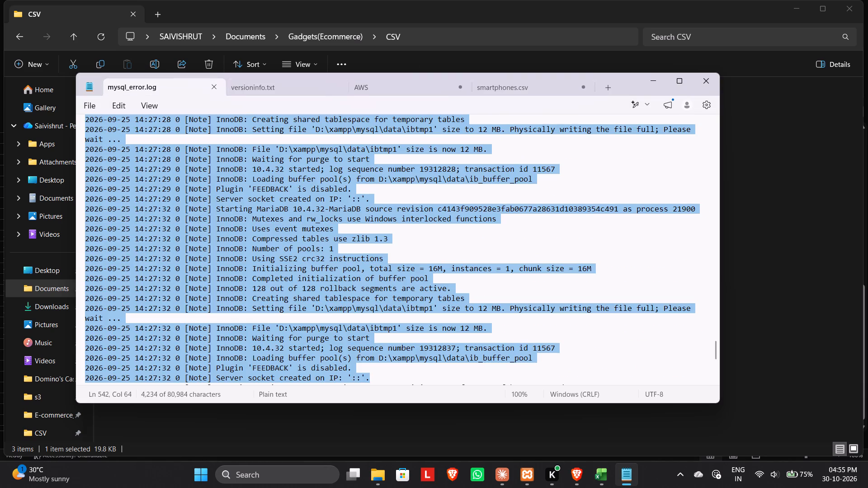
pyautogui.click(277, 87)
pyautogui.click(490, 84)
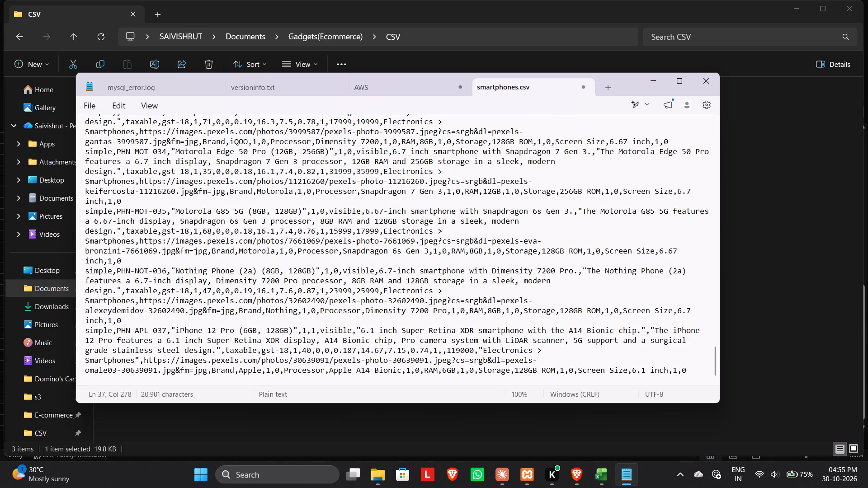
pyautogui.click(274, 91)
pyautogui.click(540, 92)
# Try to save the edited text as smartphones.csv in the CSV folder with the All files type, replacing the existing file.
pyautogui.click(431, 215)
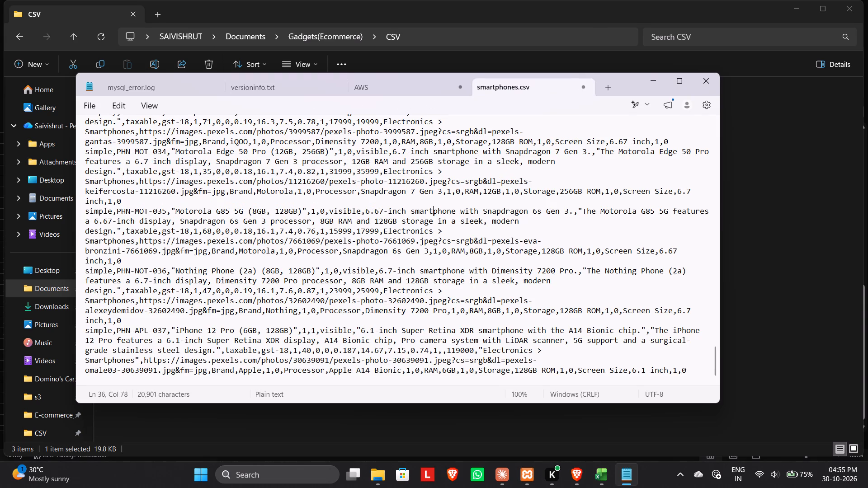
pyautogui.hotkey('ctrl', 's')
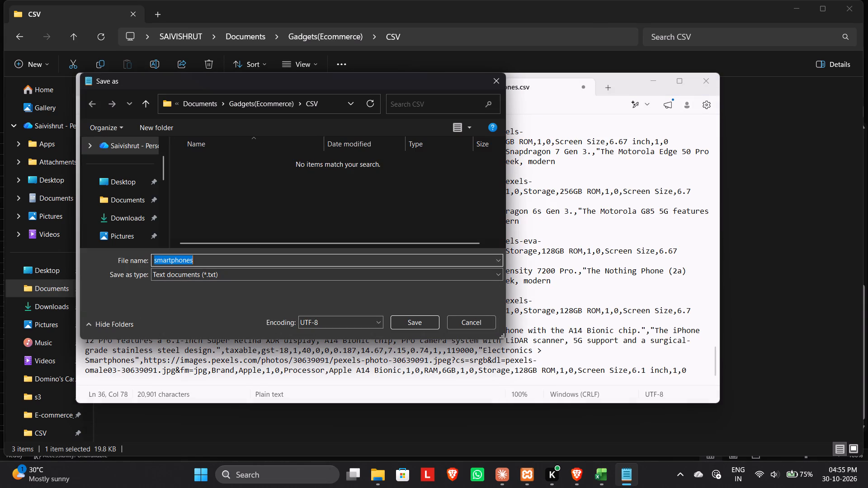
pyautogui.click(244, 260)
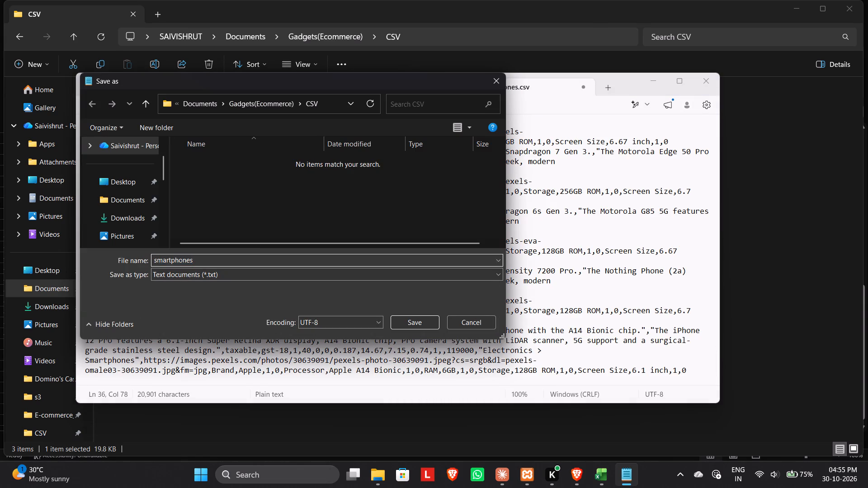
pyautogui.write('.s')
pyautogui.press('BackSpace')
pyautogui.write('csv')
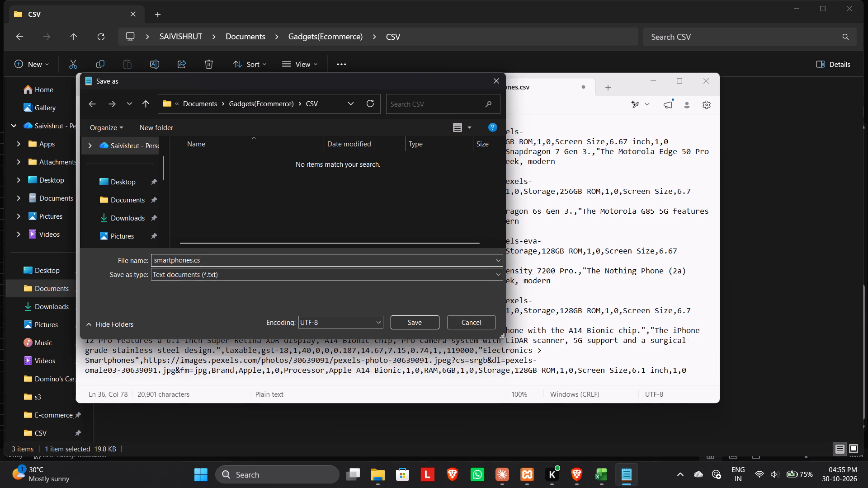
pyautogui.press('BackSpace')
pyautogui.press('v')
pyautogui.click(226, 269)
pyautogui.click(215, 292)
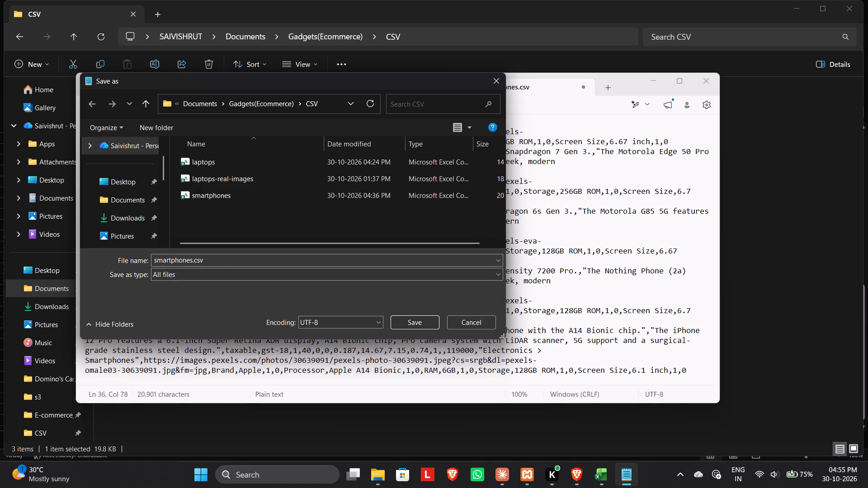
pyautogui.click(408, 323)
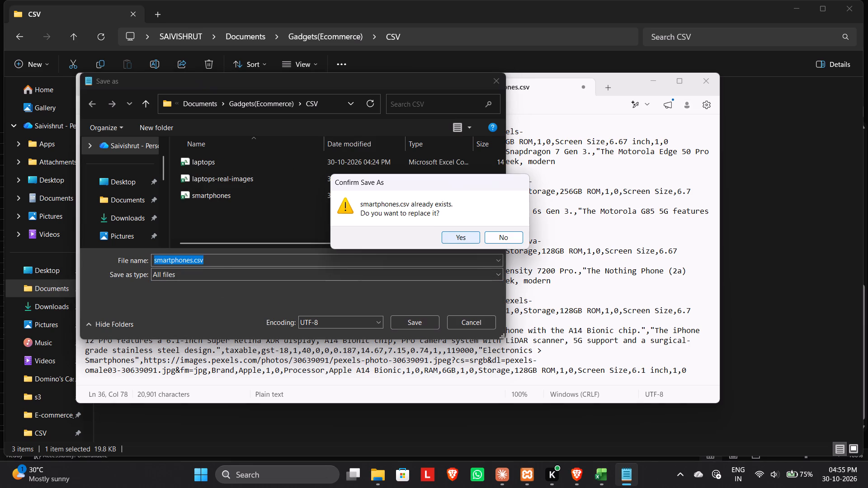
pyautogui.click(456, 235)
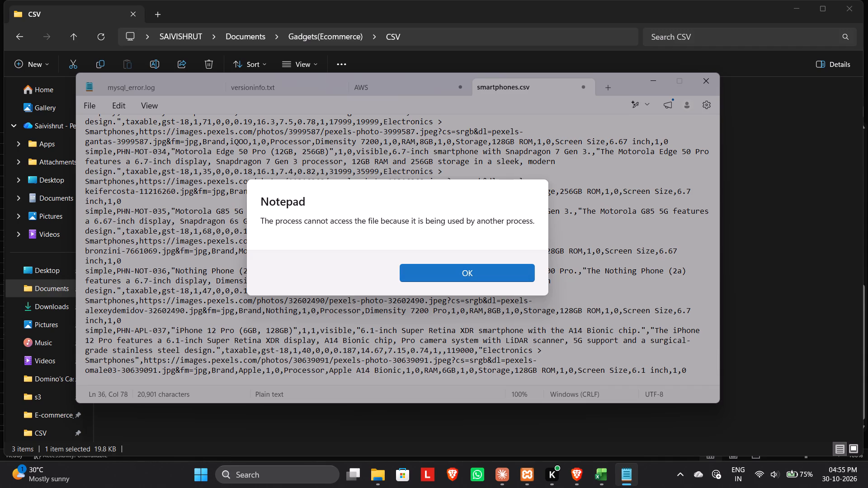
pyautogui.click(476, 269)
# Switch to Excel and close the smartphones workbook without saving its changes.
pyautogui.click(595, 470)
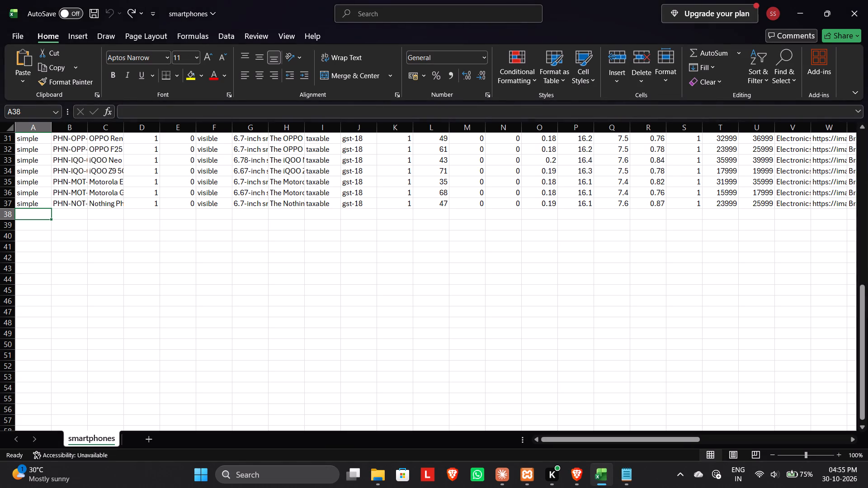
pyautogui.click(849, 16)
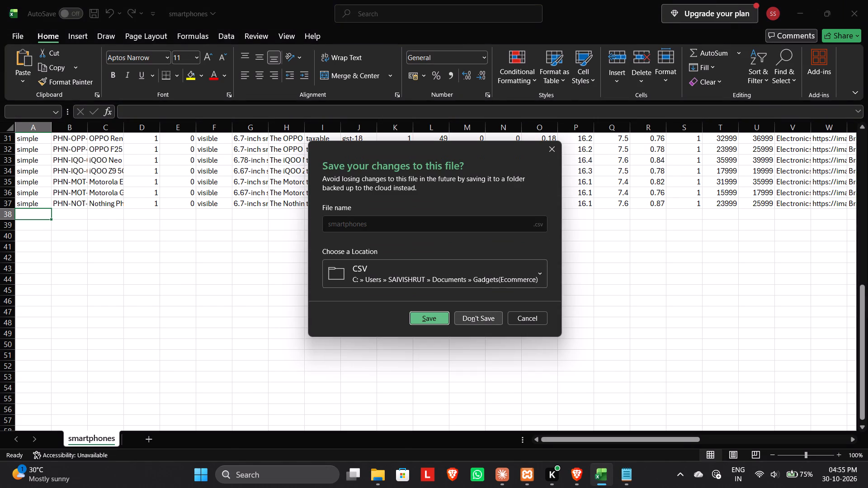
pyautogui.click(492, 315)
# Undo and re-paste the iPhone 12 Pro line at the end of smartphones.csv in Notepad, save the file, and close Notepad.
pyautogui.scroll(-11, 354, 335)
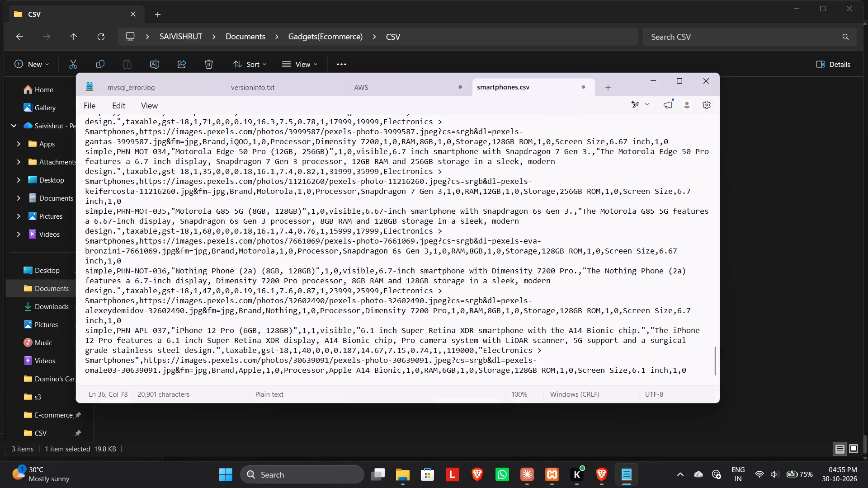
pyautogui.click(158, 357)
pyautogui.hotkey('ctrl', 'z')
pyautogui.hotkey('ctrl', 'v')
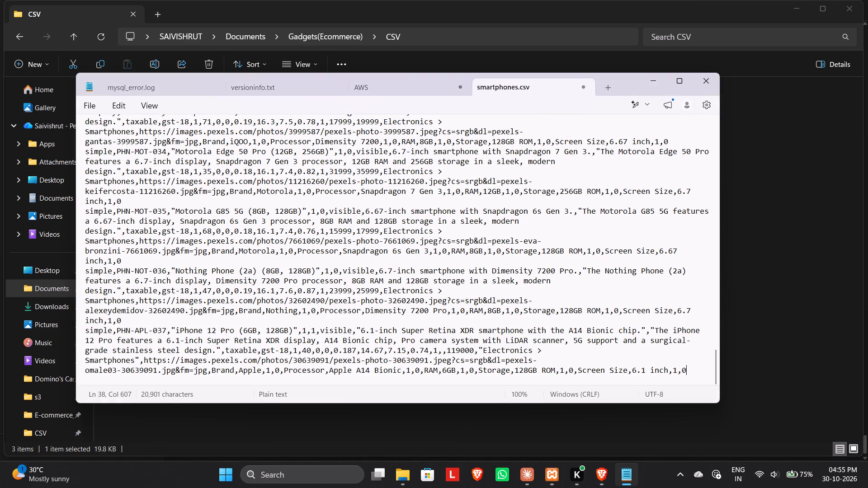
pyautogui.hotkey('ctrl', 's')
pyautogui.click(307, 234)
pyautogui.hotkey('ctrl', 's')
pyautogui.click(392, 217)
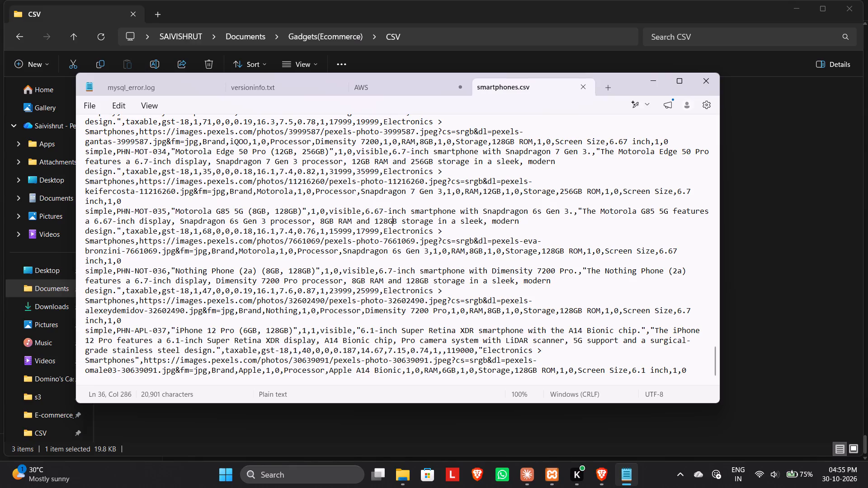
pyautogui.click(408, 89)
pyautogui.click(520, 83)
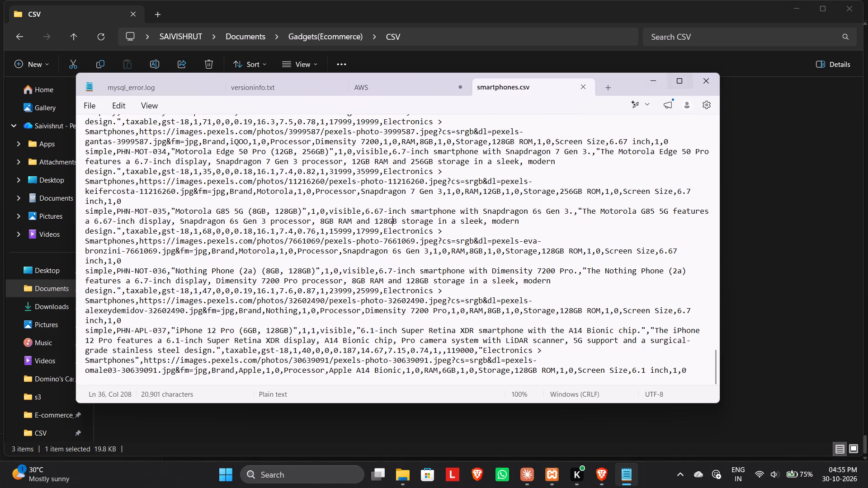
pyautogui.click(697, 81)
# Open the smartphones CSV in Excel to check its last rows for the added iPhone 12 Pro, and close it.
pyautogui.doubleClick(260, 139)
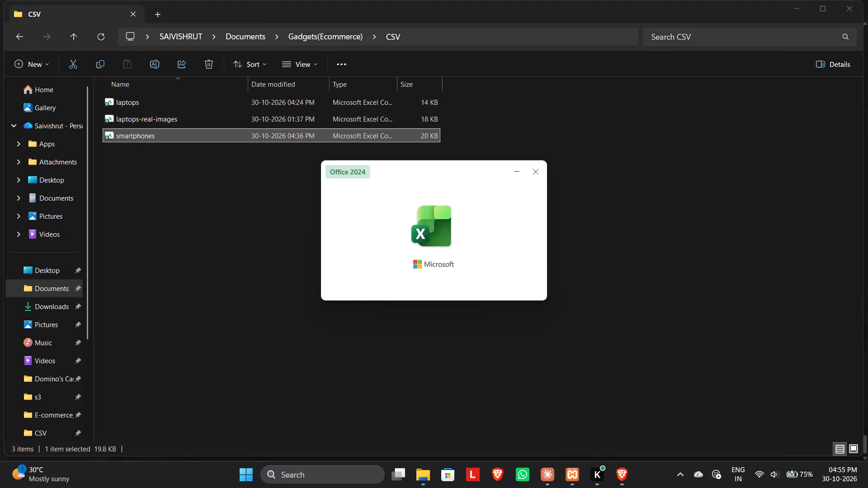
pyautogui.scroll(-15, 327, 289)
pyautogui.scroll(10, 325, 283)
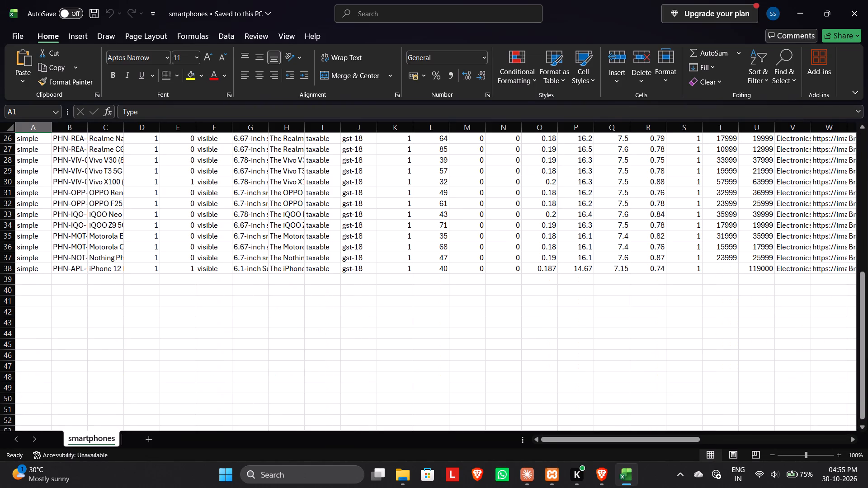
pyautogui.click(867, 0)
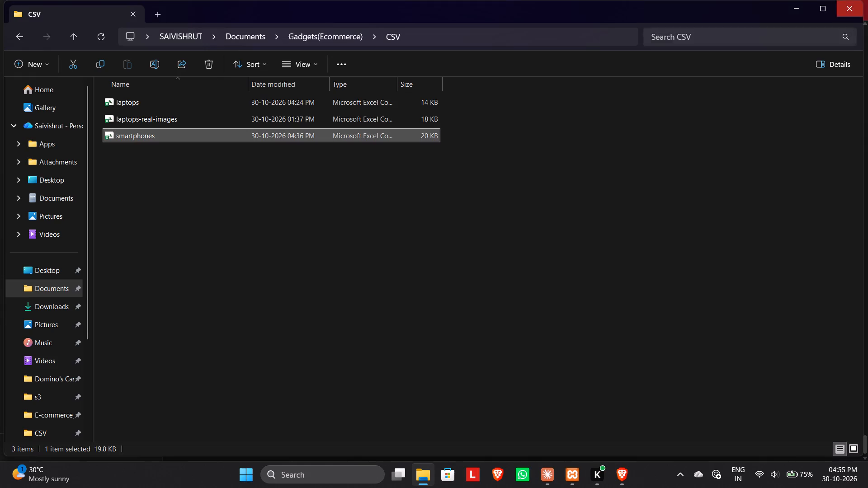
# In Brave, start a WooCommerce product import from the Products page and upload smartphones.csv with updating of existing products enabled.
pyautogui.click(547, 481)
pyautogui.click(623, 472)
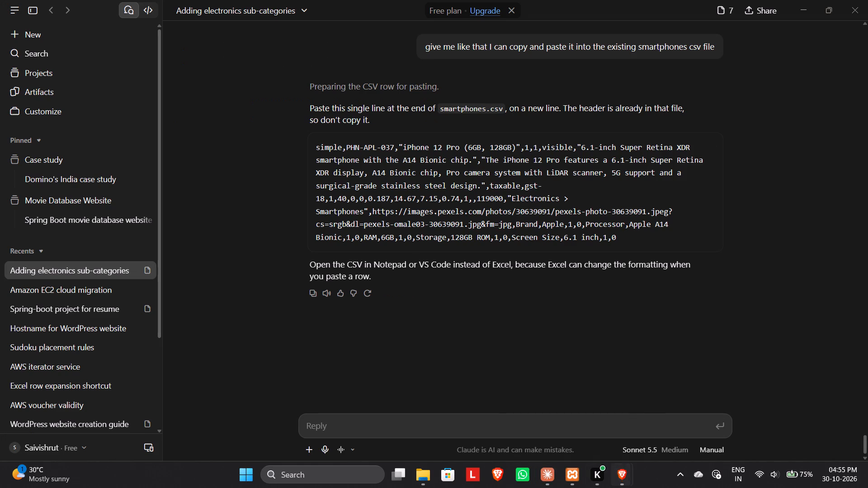
pyautogui.click(576, 431)
pyautogui.click(30, 140)
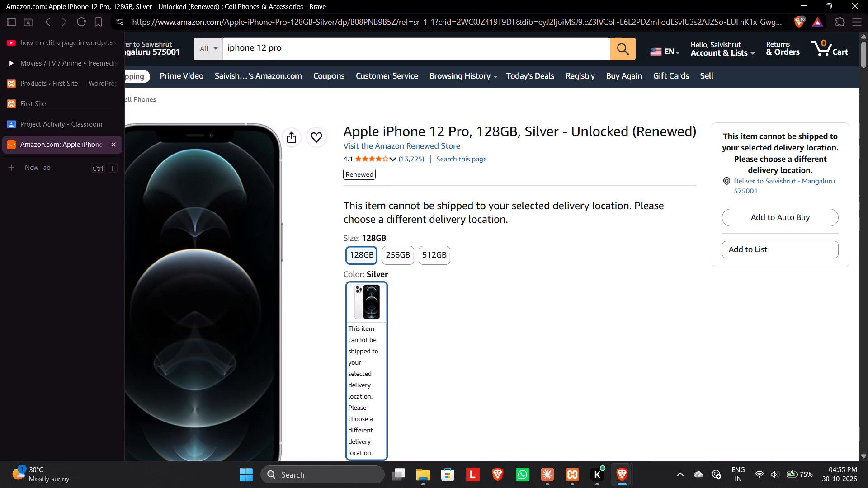
pyautogui.click(44, 124)
pyautogui.click(53, 87)
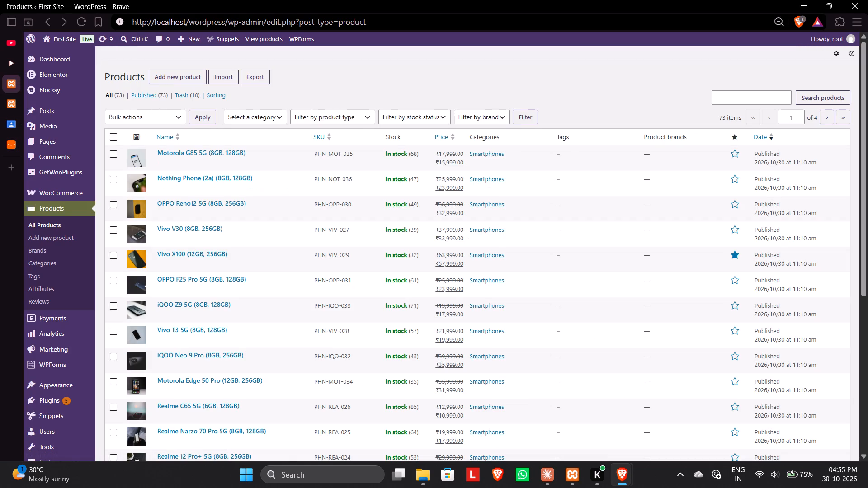
pyautogui.click(227, 80)
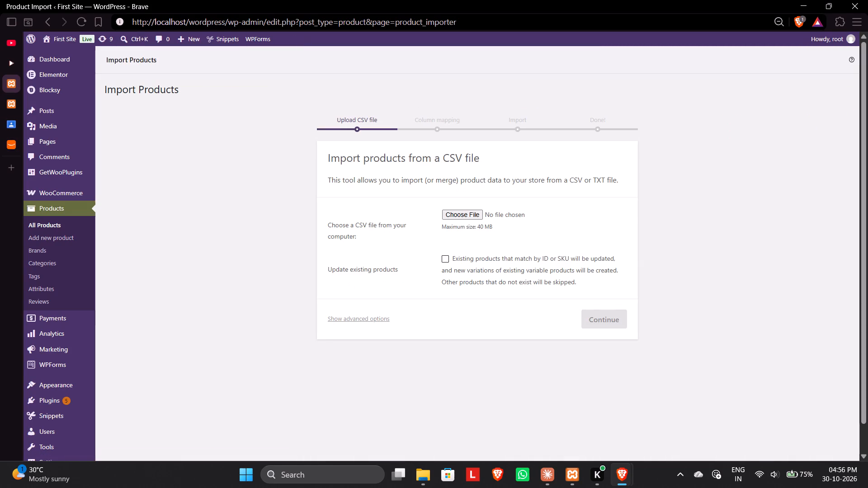
pyautogui.click(467, 212)
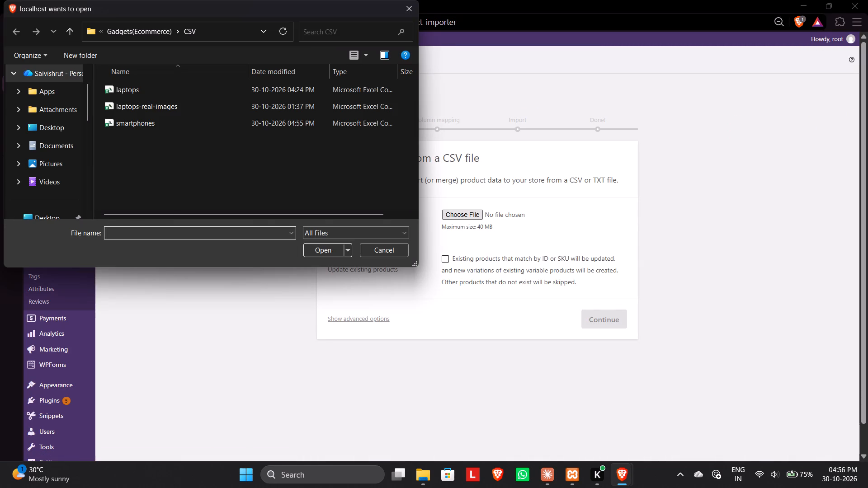
pyautogui.click(190, 131)
pyautogui.doubleClick(194, 124)
pyautogui.click(443, 255)
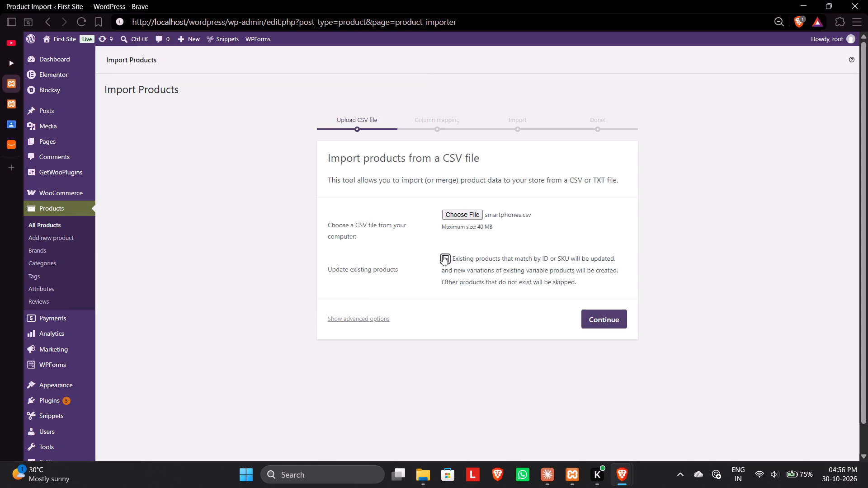
pyautogui.click(591, 315)
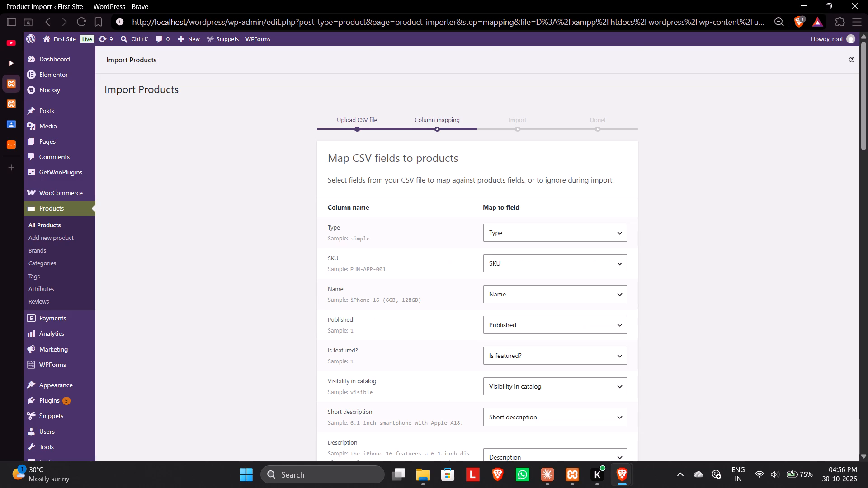
# Run the product importer with the preset column mapping.
pyautogui.scroll(-5, 264, 7)
pyautogui.scroll(-12, 422, 228)
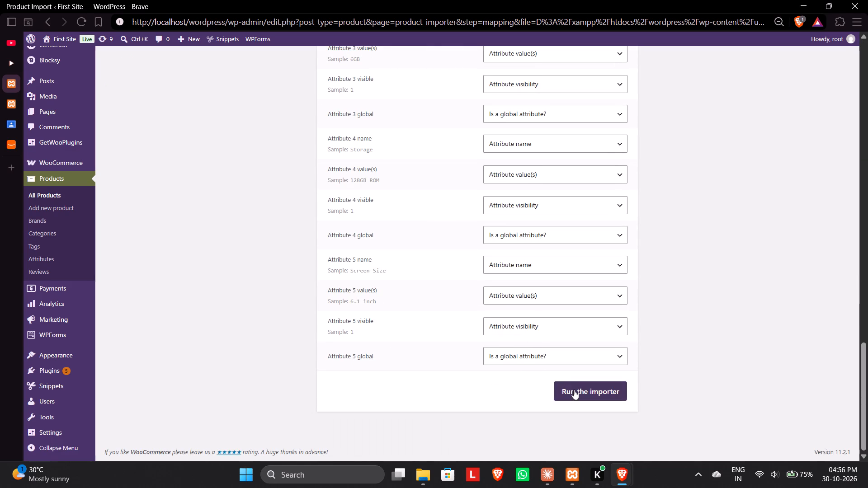
pyautogui.click(574, 389)
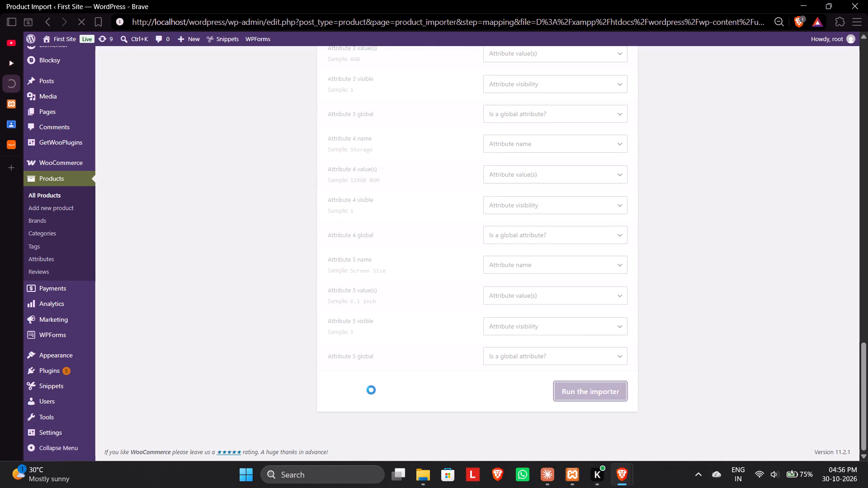
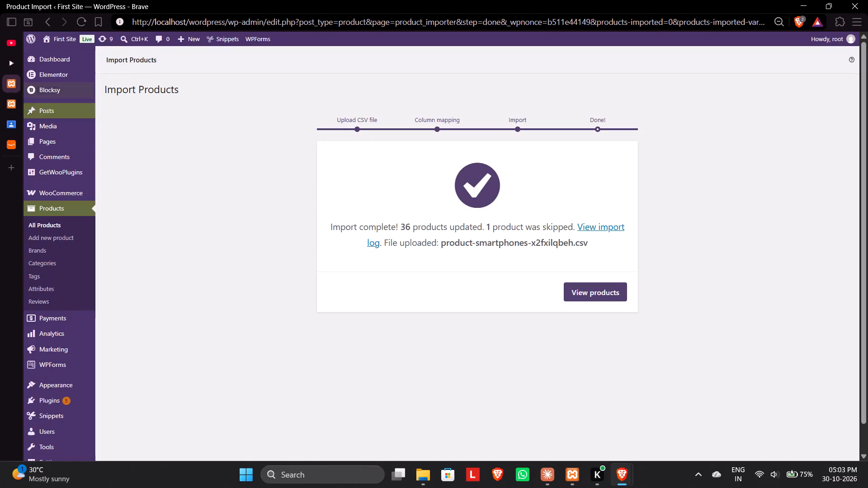
# Open the Smartphones category from the store's home page and browse its product listing for the iPhone 12 Pro.
pyautogui.click(17, 144)
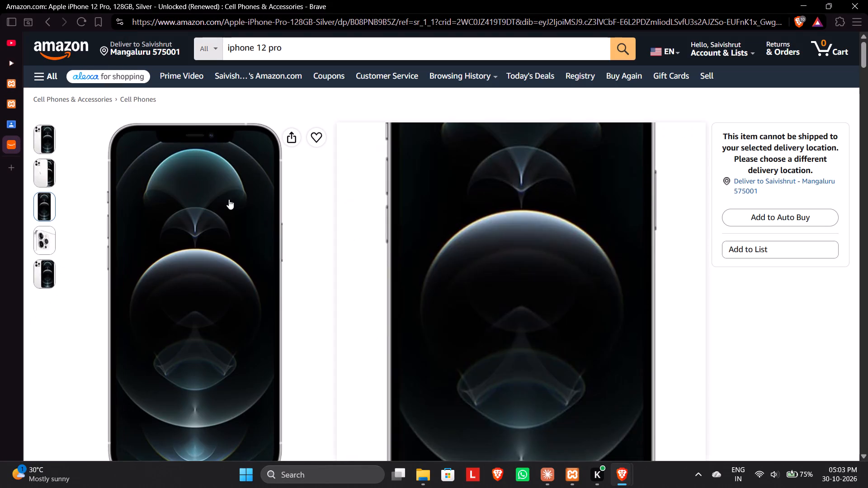
pyautogui.click(13, 101)
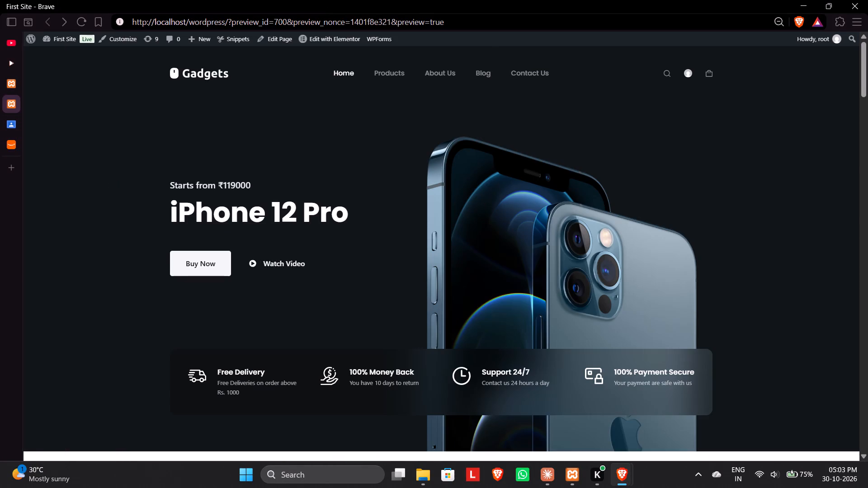
pyautogui.scroll(-3, 276, 320)
pyautogui.scroll(-2, 245, 296)
pyautogui.click(504, 208)
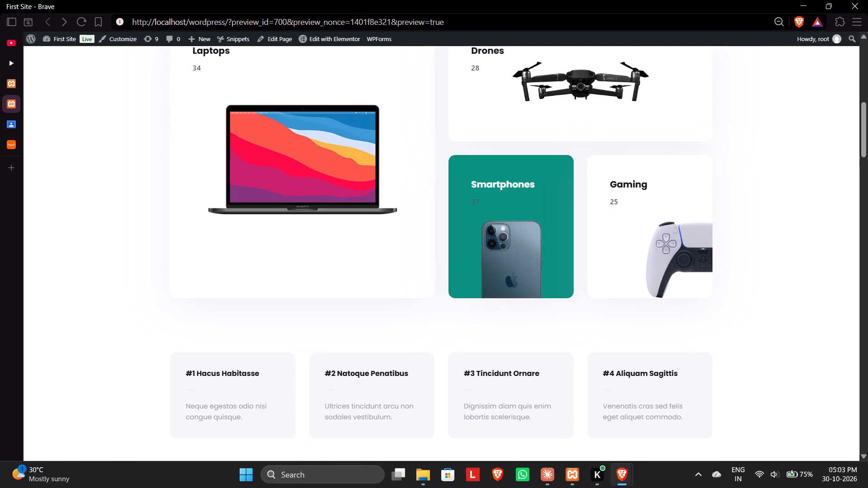
pyautogui.click(498, 185)
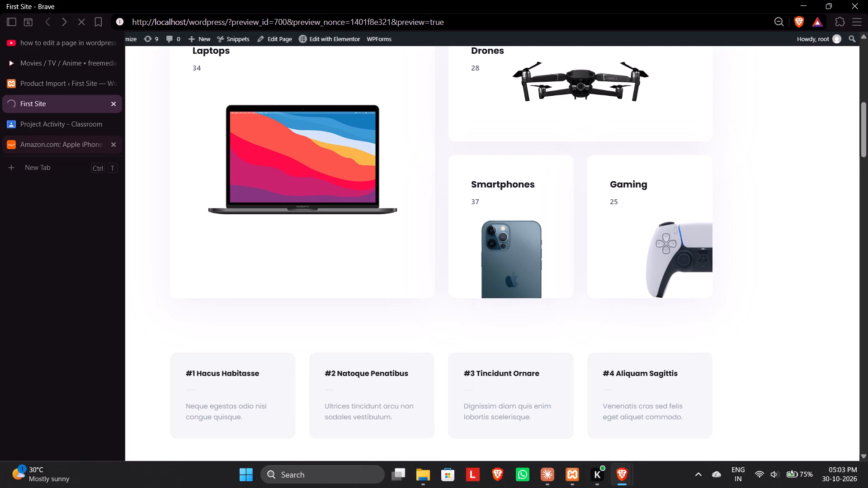
pyautogui.scroll(2, 194, 195)
pyautogui.scroll(-2, 36, 222)
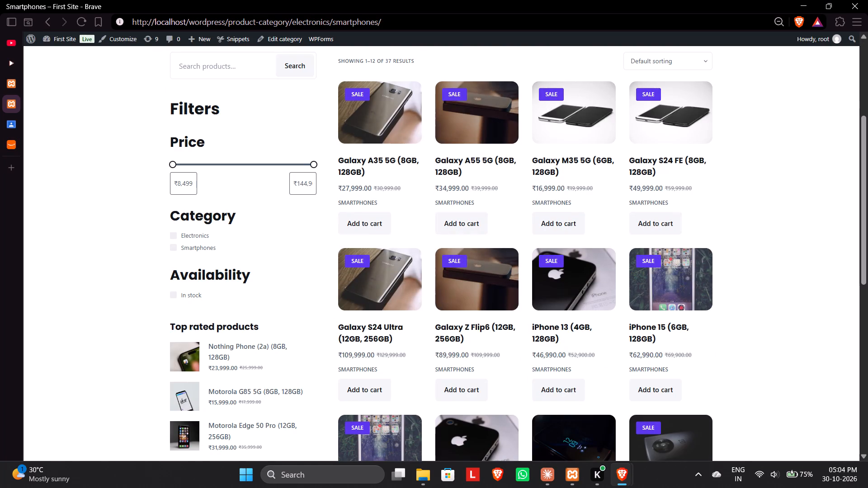
pyautogui.scroll(-2, 383, 175)
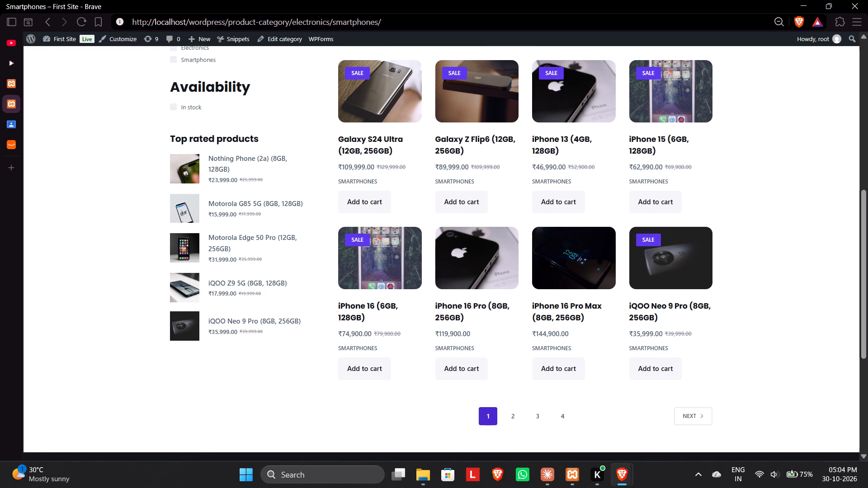
pyautogui.scroll(2, 146, 245)
pyautogui.scroll(-1, 146, 245)
pyautogui.scroll(2, 146, 245)
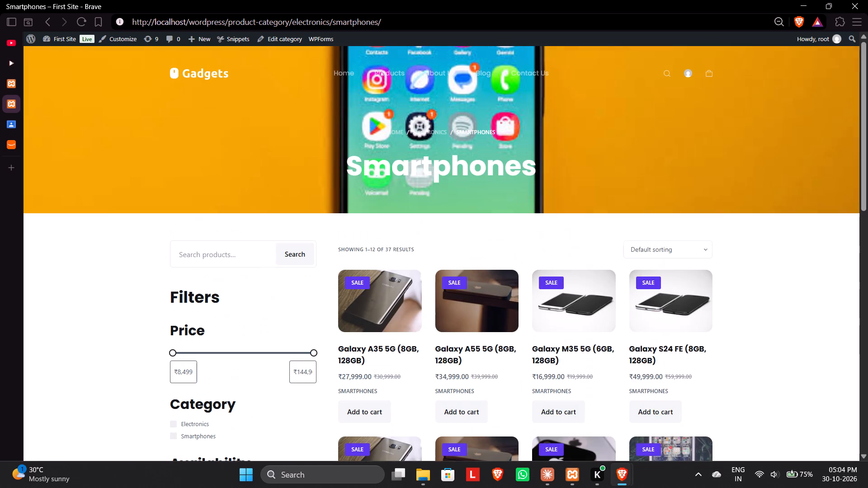
# Search the store's products for "iphone" and look through the results for the iPhone 12 Pro.
pyautogui.scroll(1, 146, 245)
pyautogui.click(215, 259)
pyautogui.write('iphone')
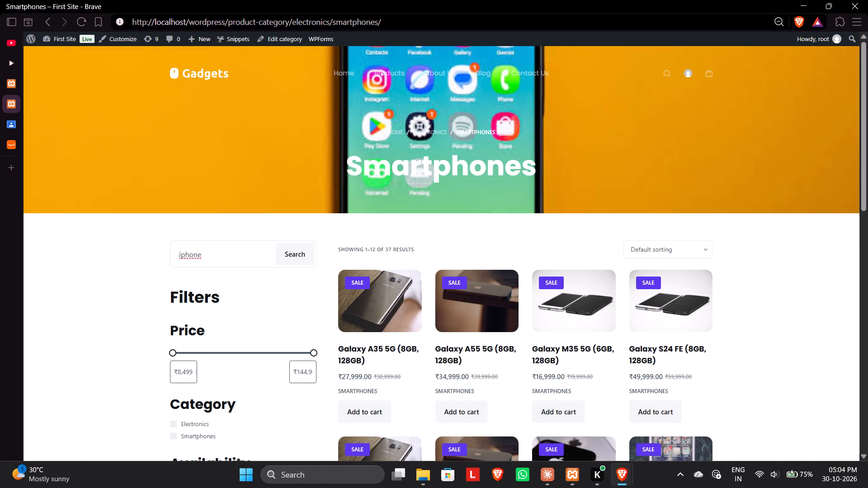
pyautogui.click(306, 259)
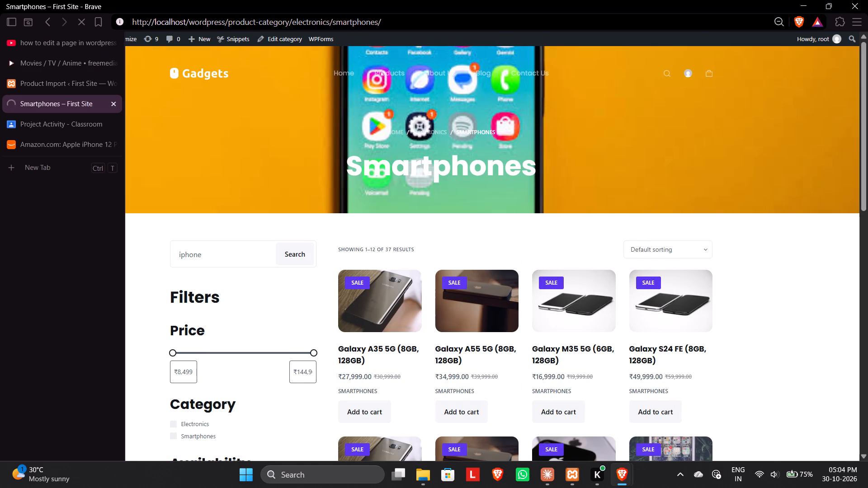
pyautogui.scroll(-2, 78, 250)
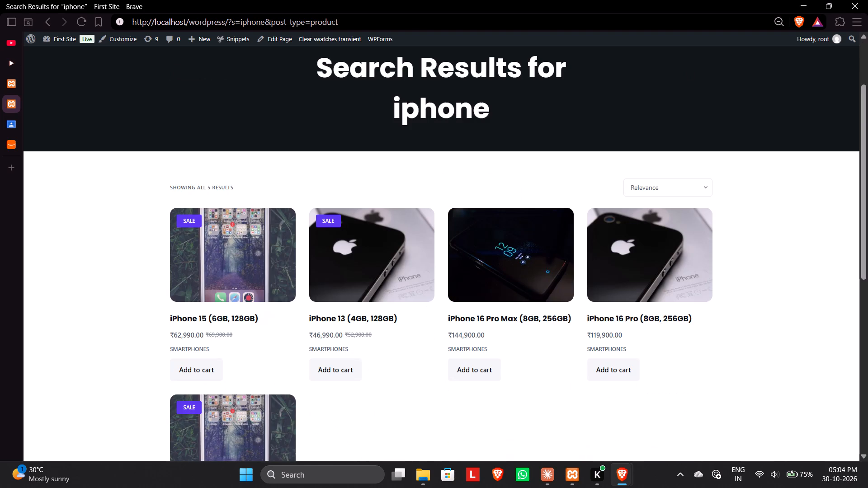
pyautogui.scroll(-1, 78, 250)
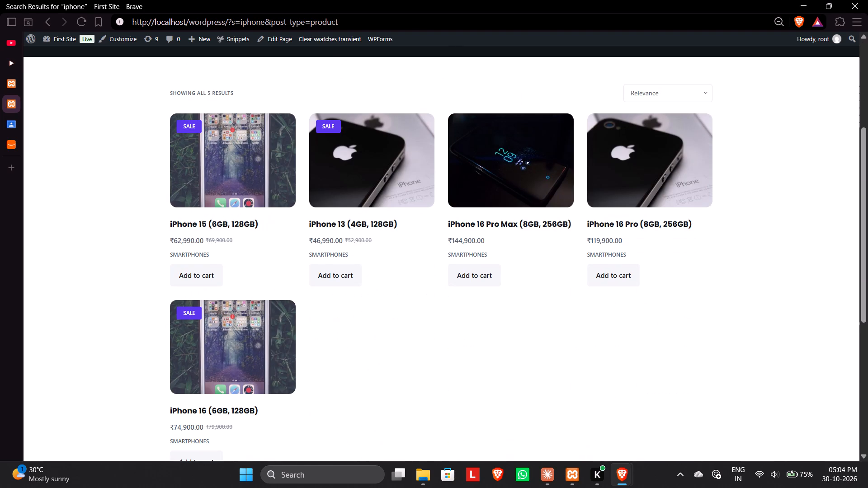
pyautogui.scroll(-1, 78, 250)
pyautogui.scroll(1, 78, 250)
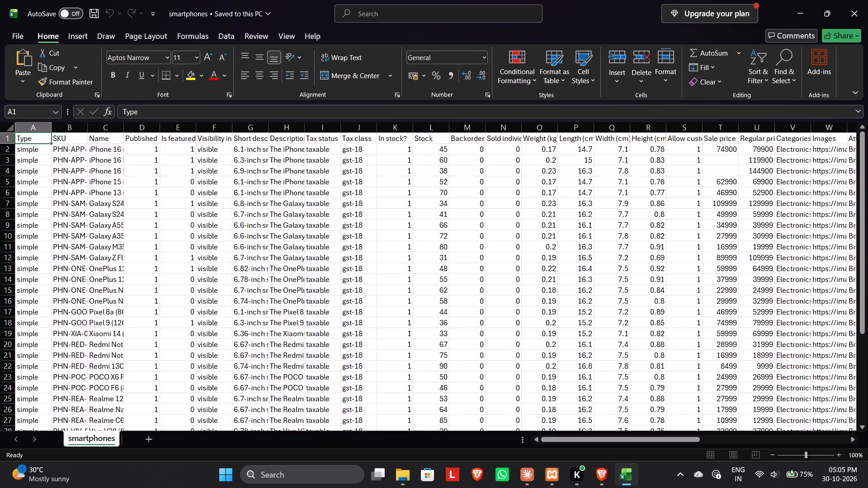
pyautogui.scroll(-6, 244, 239)
pyautogui.doubleClick(118, 216)
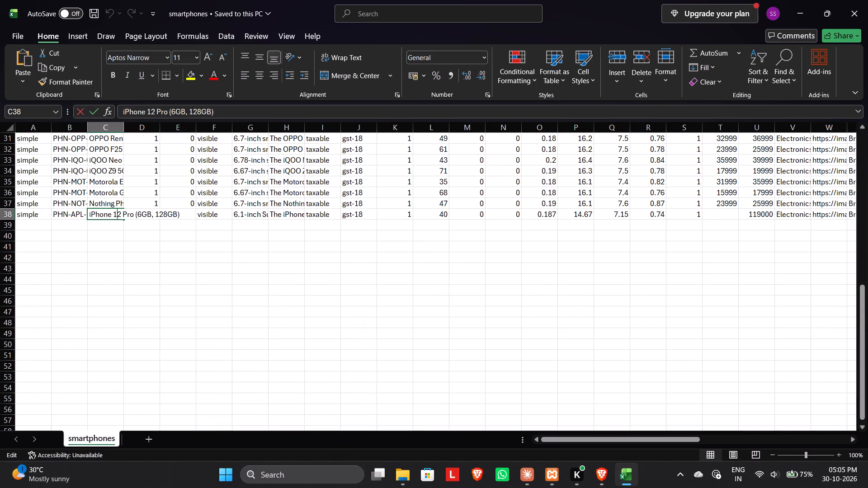
pyautogui.click(145, 269)
# Compare the product names of the iPhone rows at the start of the sheet with the iPhone 12 Pro row at the end.
pyautogui.scroll(6, 125, 206)
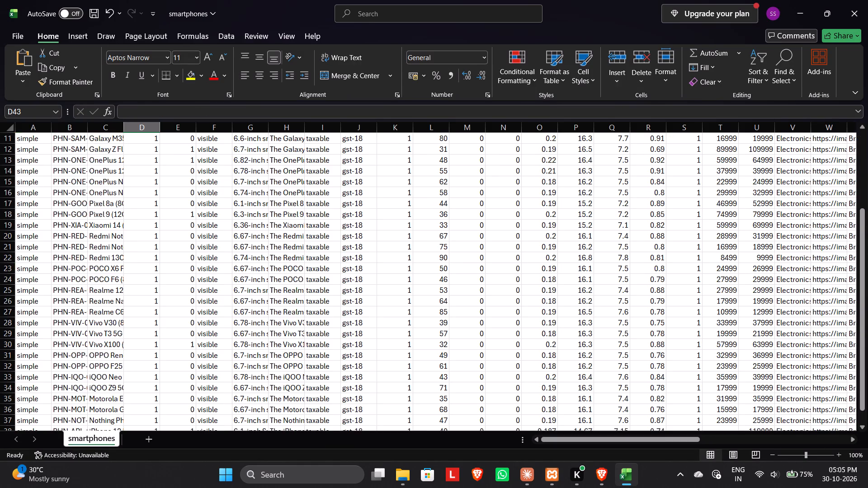
pyautogui.scroll(2, 128, 206)
pyautogui.click(112, 151)
pyautogui.click(112, 160)
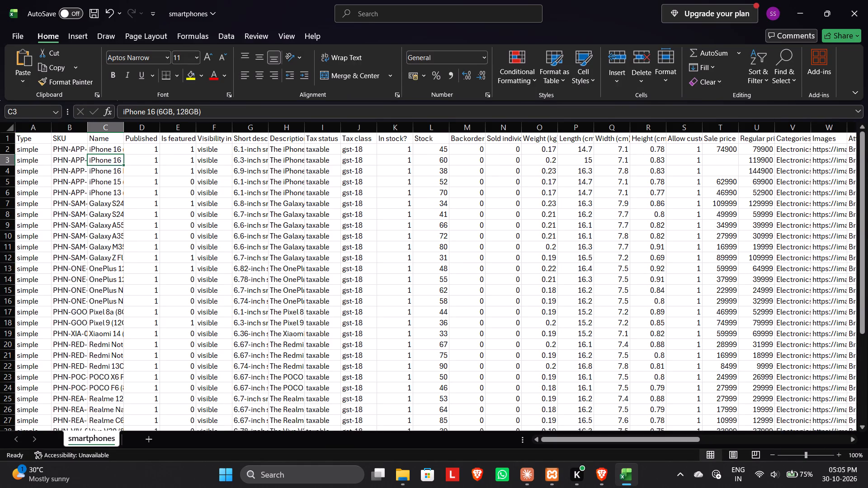
pyautogui.click(113, 176)
pyautogui.click(116, 172)
pyautogui.click(117, 190)
pyautogui.scroll(-2, 134, 221)
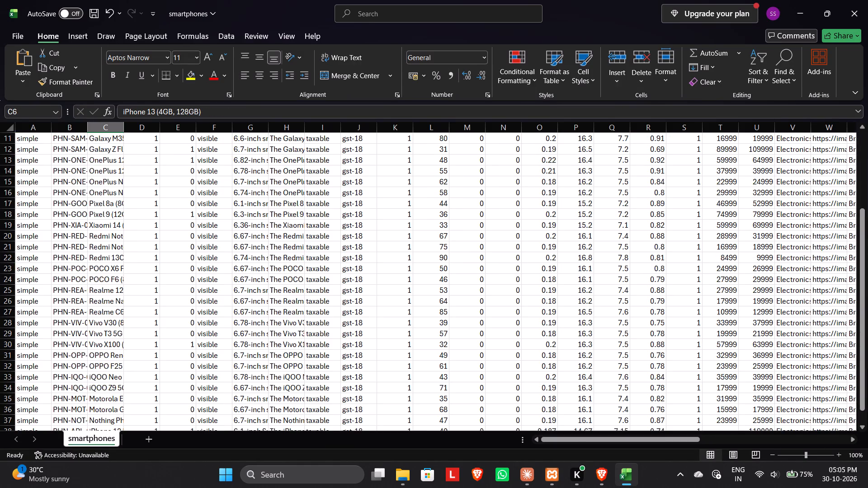
pyautogui.scroll(-2, 134, 221)
pyautogui.click(108, 323)
pyautogui.scroll(3, 116, 312)
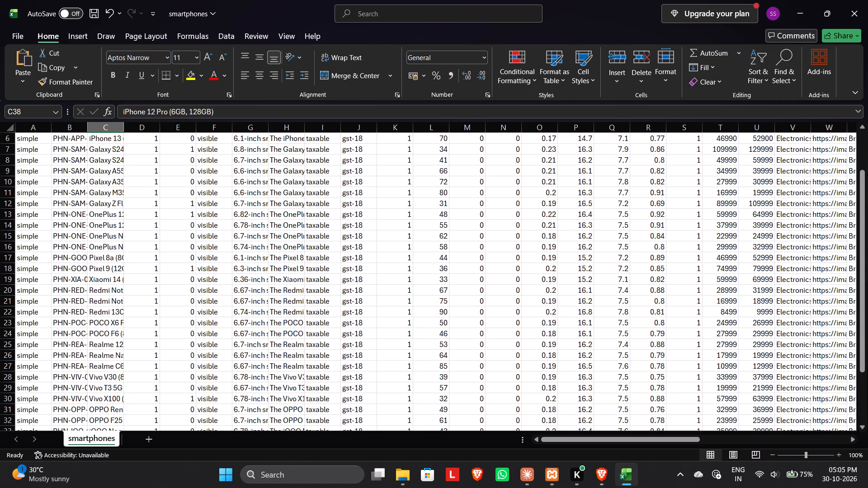
pyautogui.scroll(6, 116, 312)
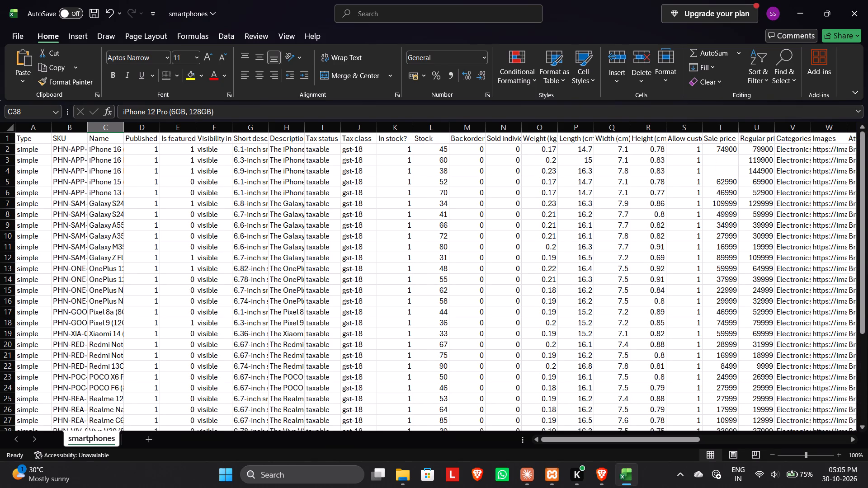
pyautogui.scroll(-5, 98, 180)
pyautogui.click(111, 291)
pyautogui.click(376, 266)
# Switch to the WordPress products page in Brave, start a product import and choose smartphones.csv as the source file.
pyautogui.hotkey('alt', 'Tab')
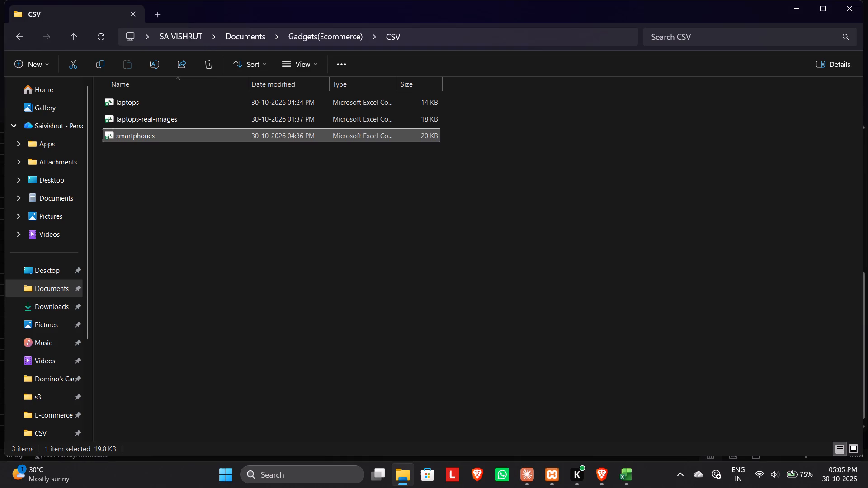
pyautogui.hotkey('alt', 'Tab')
pyautogui.hotkey('alt', 'Tab')
pyautogui.hotkey('alt', 'Tab')
pyautogui.keyDown('alt'); pyautogui.click(220, 328); pyautogui.keyUp('alt')
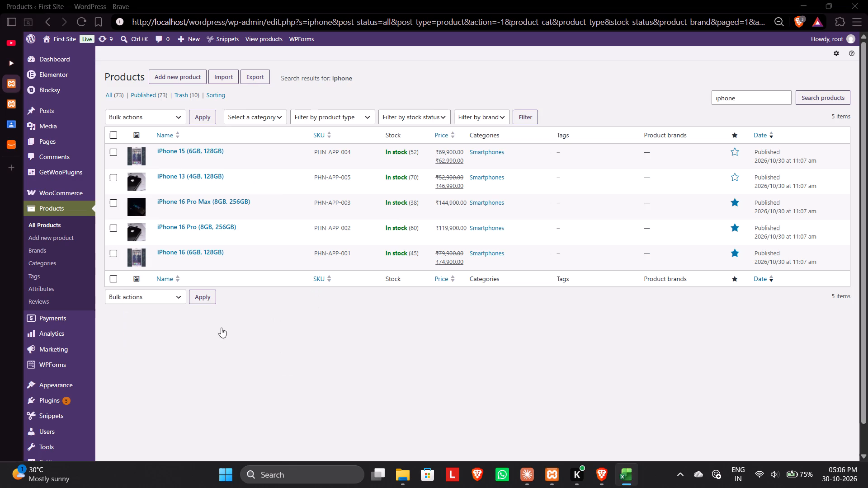
pyautogui.click(231, 78)
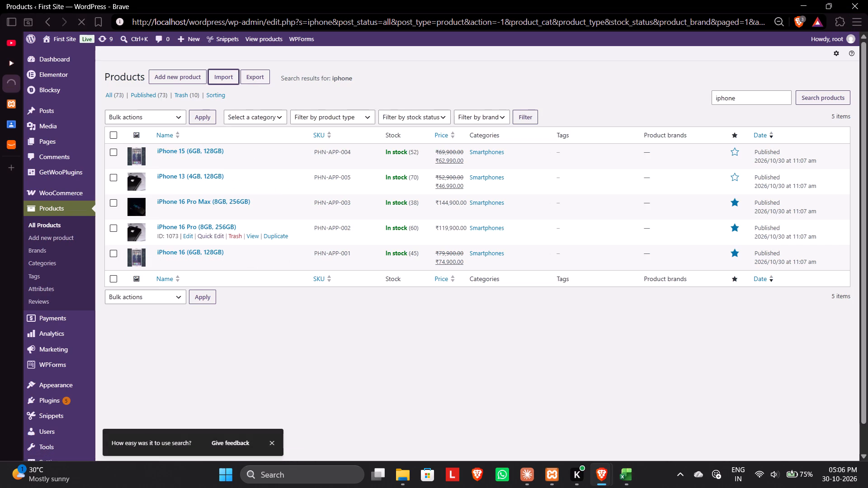
pyautogui.click(453, 219)
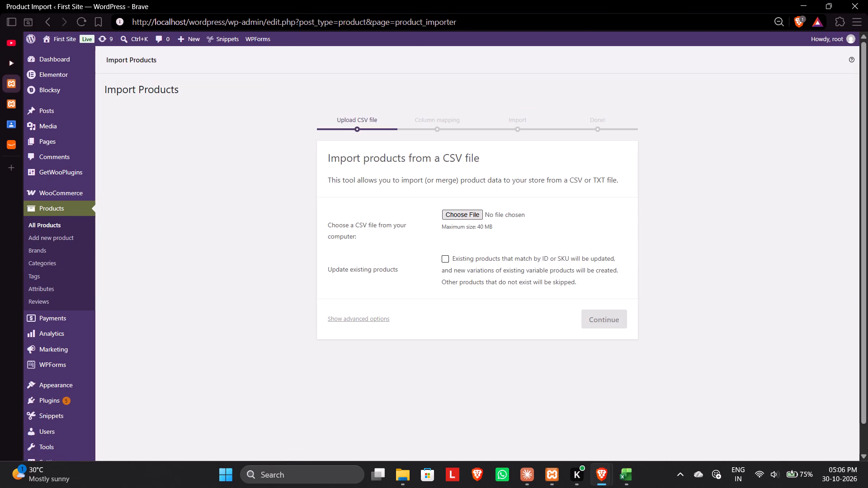
pyautogui.doubleClick(193, 126)
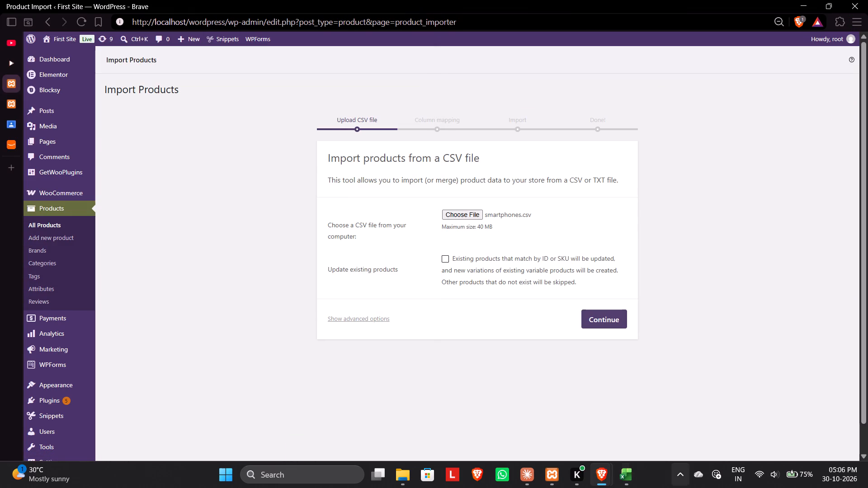
# Switch to Excel, save the smartphones CSV and close the workbook.
pyautogui.click(634, 478)
pyautogui.click(459, 312)
pyautogui.hotkey('ctrl', 's')
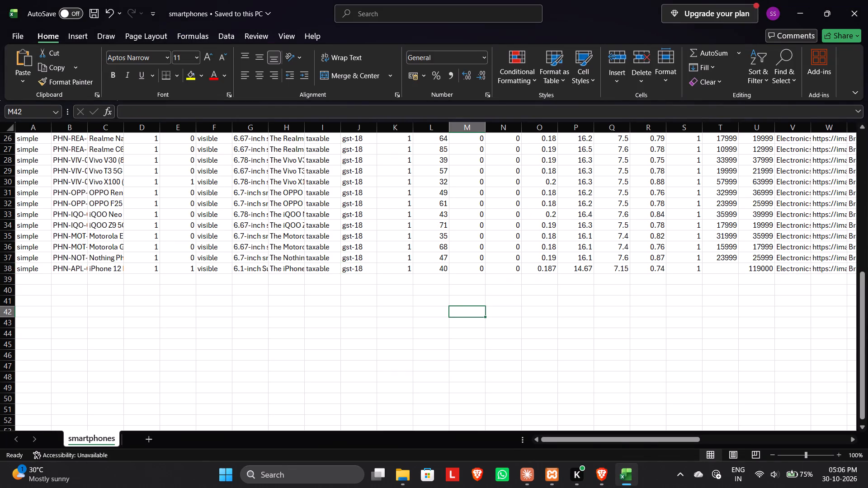
pyautogui.click(867, 0)
# Run the smartphones.csv product import with updating of existing products turned off and the suggested column mapping.
pyautogui.click(466, 258)
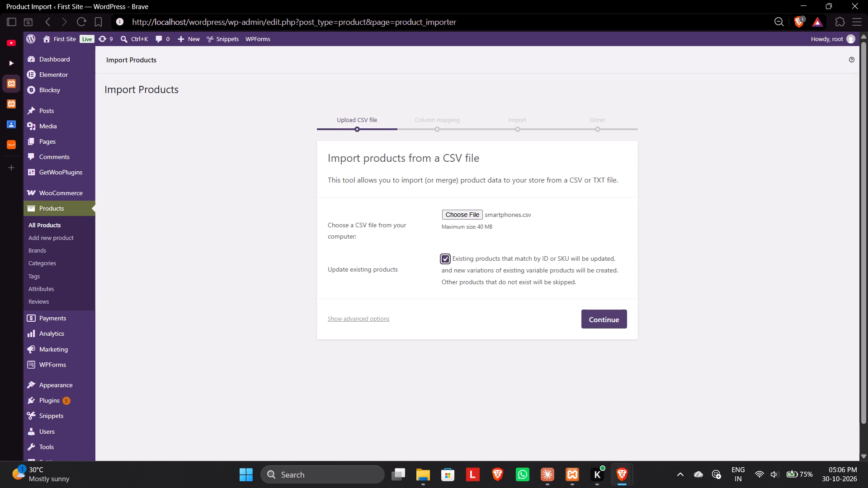
pyautogui.click(446, 258)
pyautogui.click(239, 182)
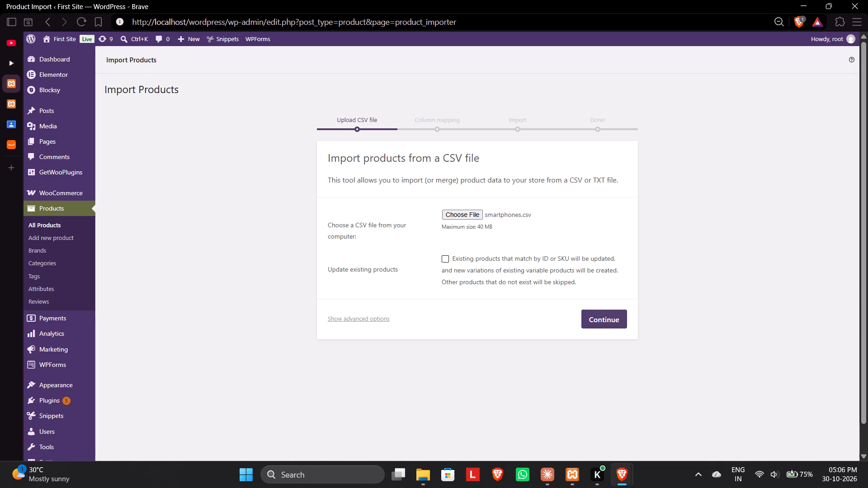
pyautogui.click(604, 319)
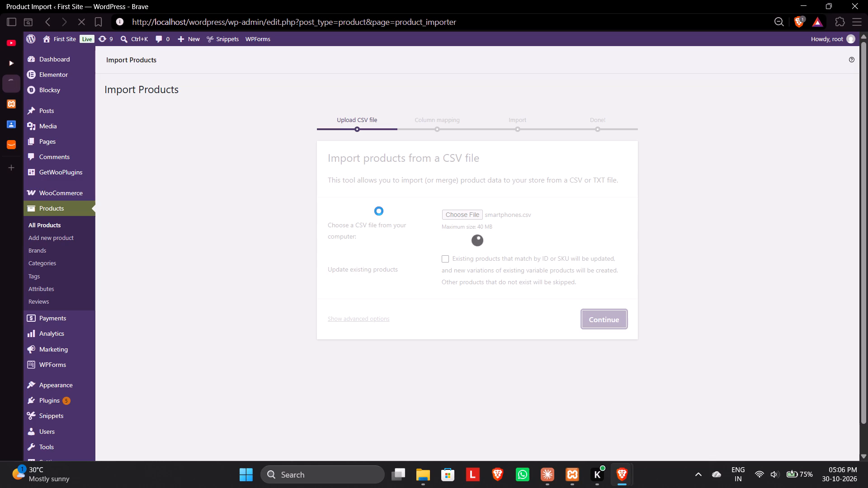
pyautogui.scroll(-16, 424, 245)
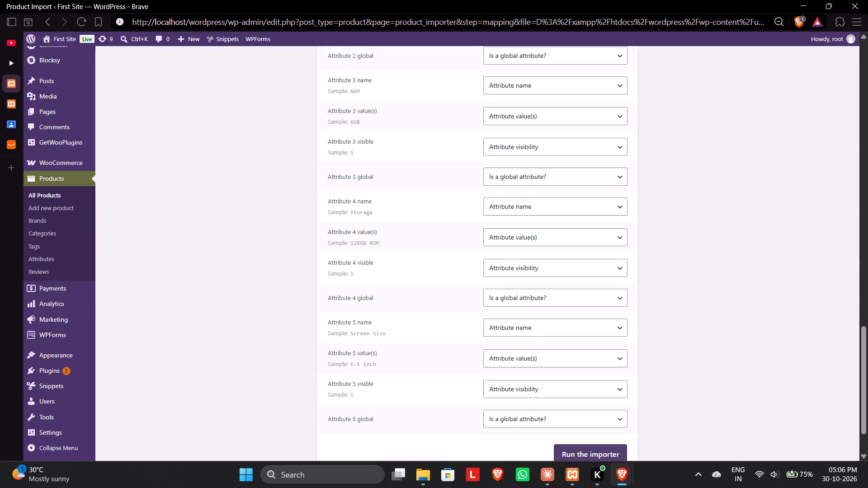
pyautogui.click(566, 392)
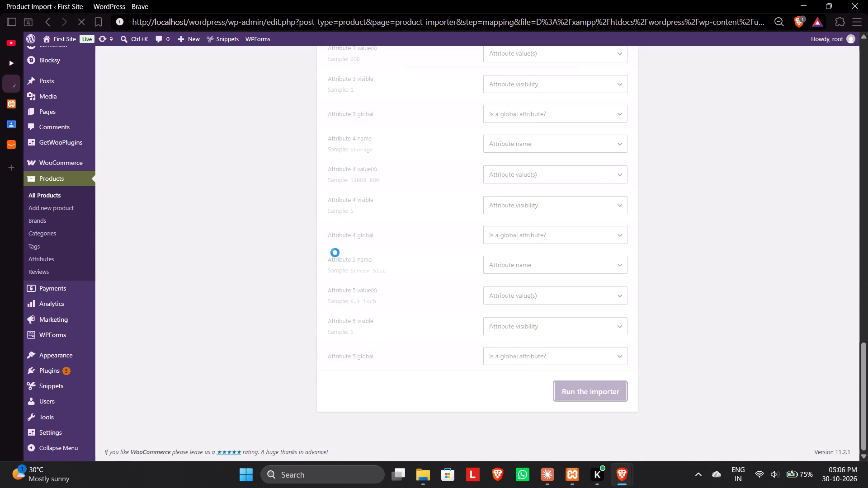